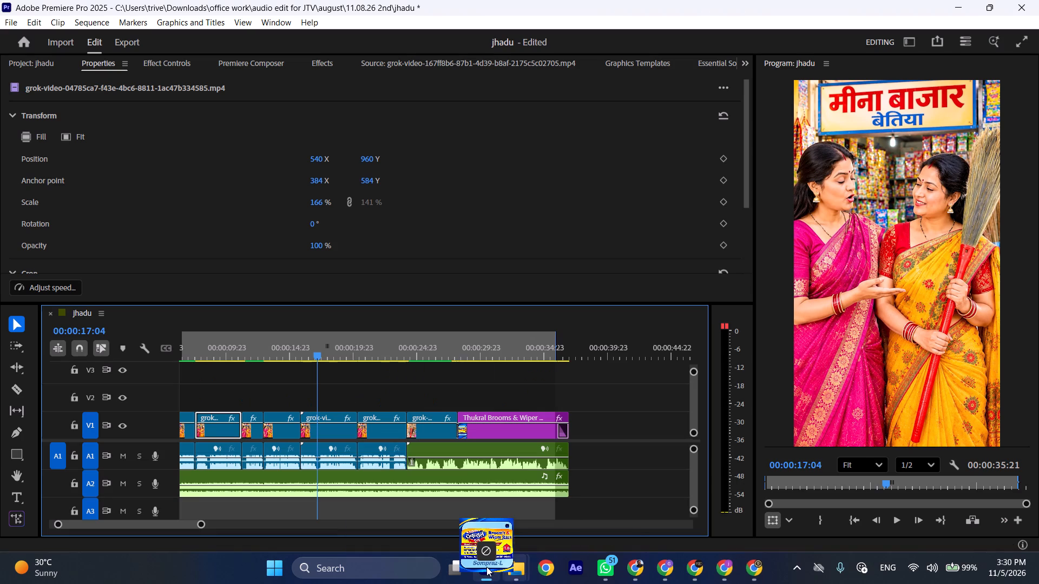
pyautogui.moveTo(486, 567); pyautogui.dragTo(633, 418)
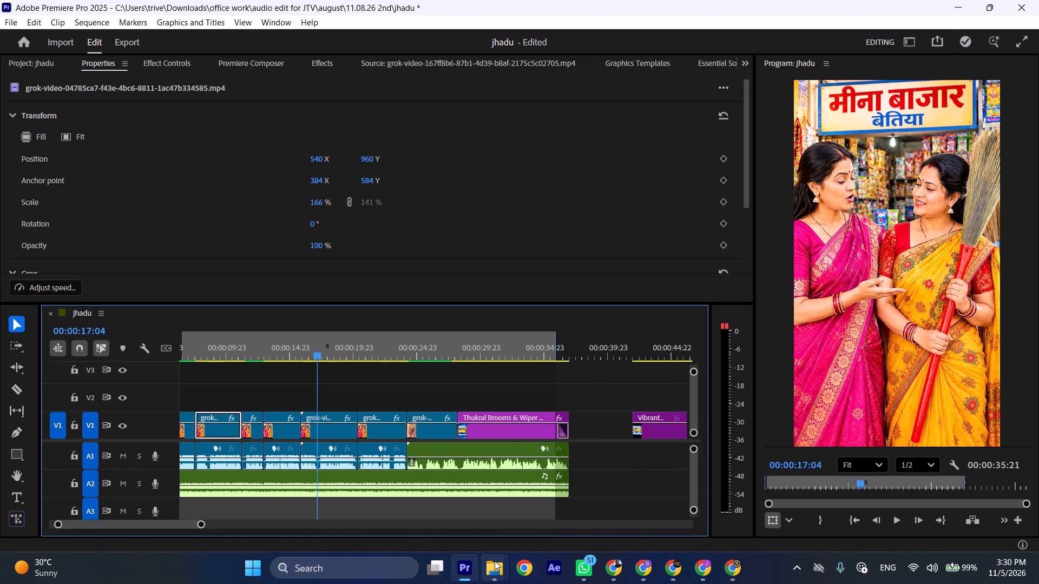
# Switch to File Explorer and open the september folder inside Downloads > office work > audio edit for JTV.
pyautogui.click(440, 501)
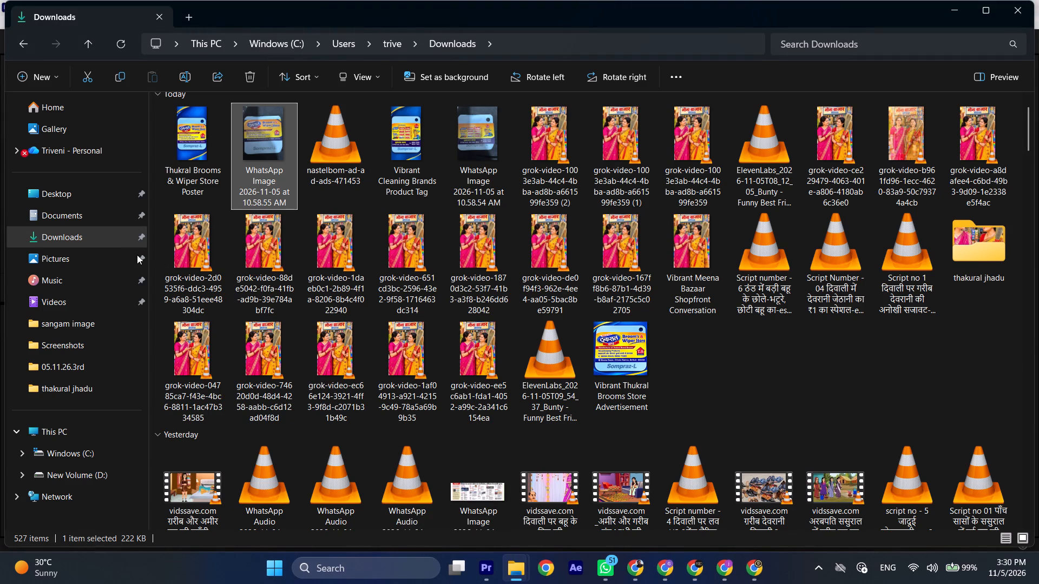
pyautogui.click(119, 240)
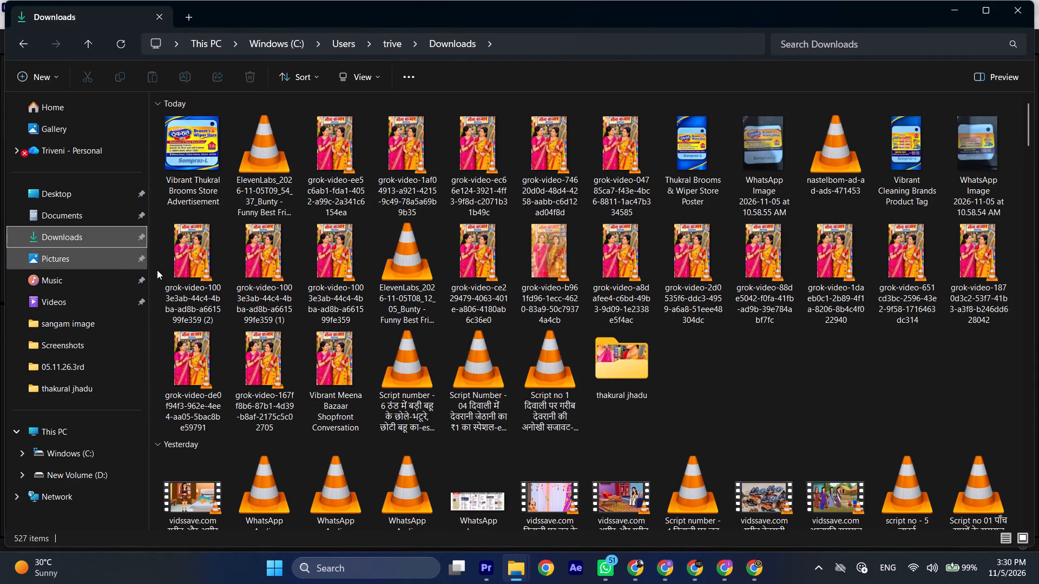
pyautogui.scroll(-2, 578, 368)
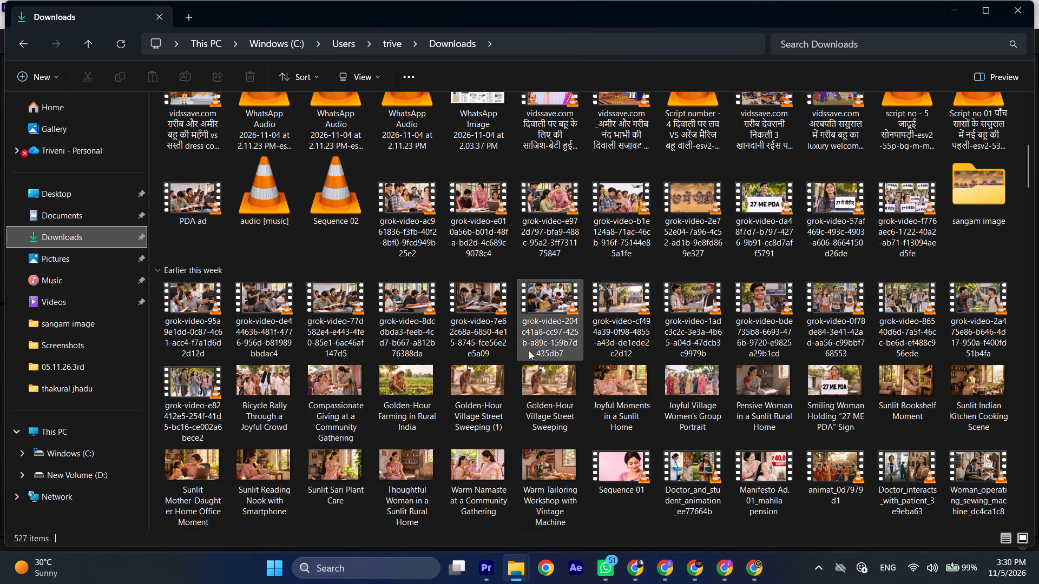
pyautogui.scroll(-2, 505, 350)
pyautogui.doubleClick(751, 451)
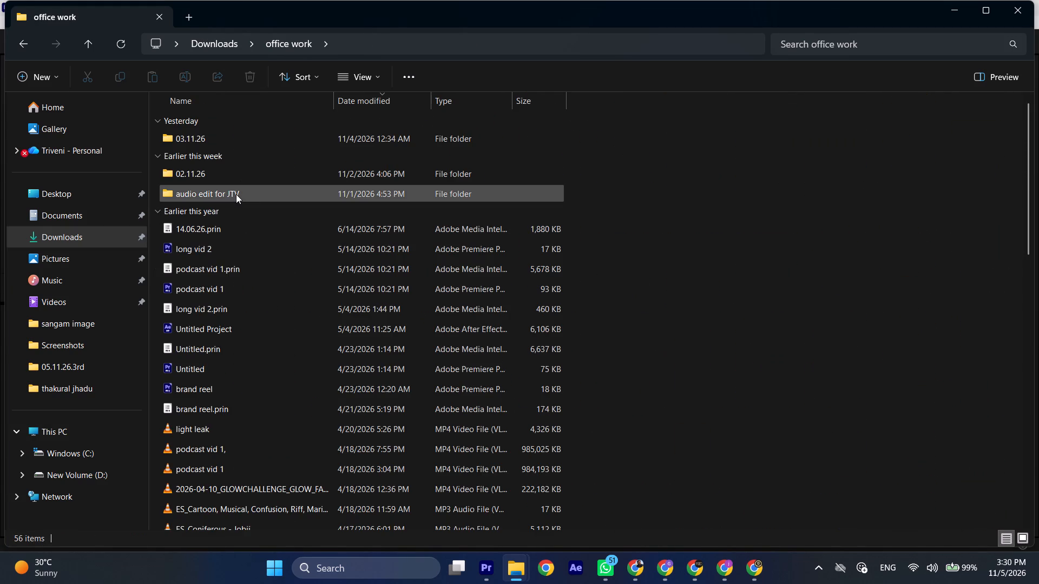
pyautogui.doubleClick(236, 194)
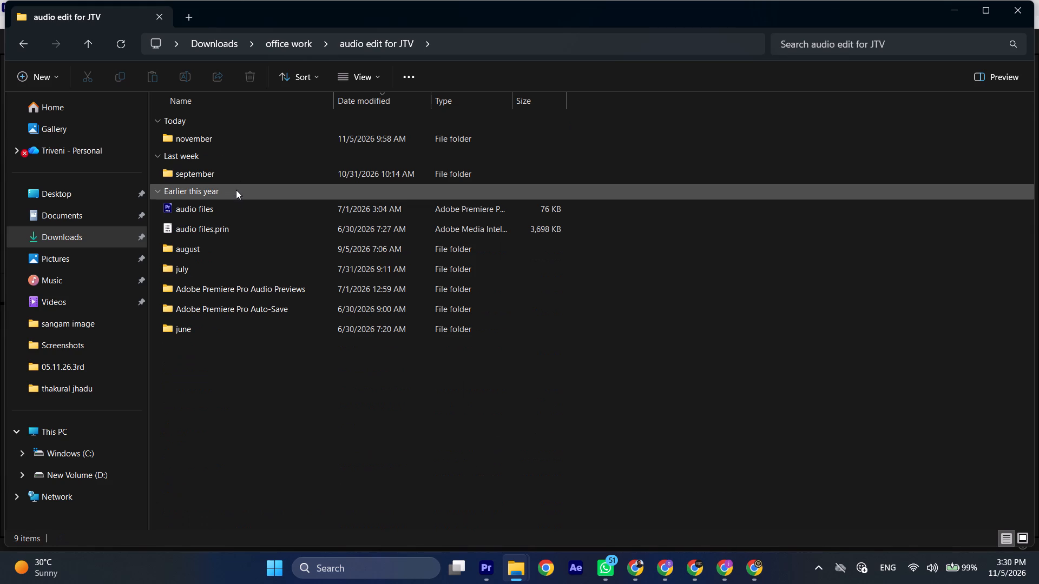
pyautogui.doubleClick(235, 172)
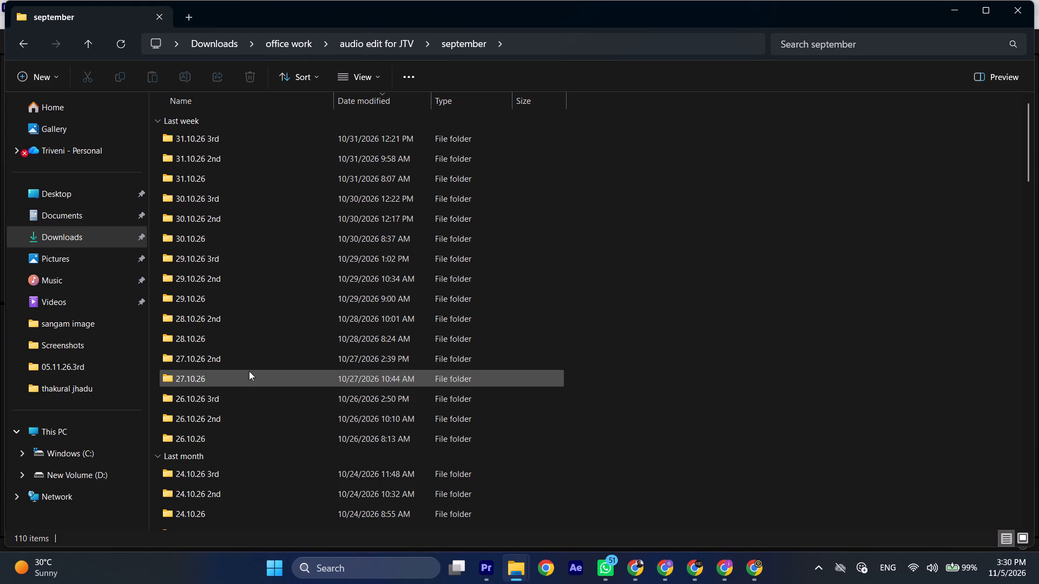
# Examine the audio files in the 21.10.26, 21.10.26 2nd and 21.10.26 3rd folders, returning to september.
pyautogui.scroll(-4, 248, 379)
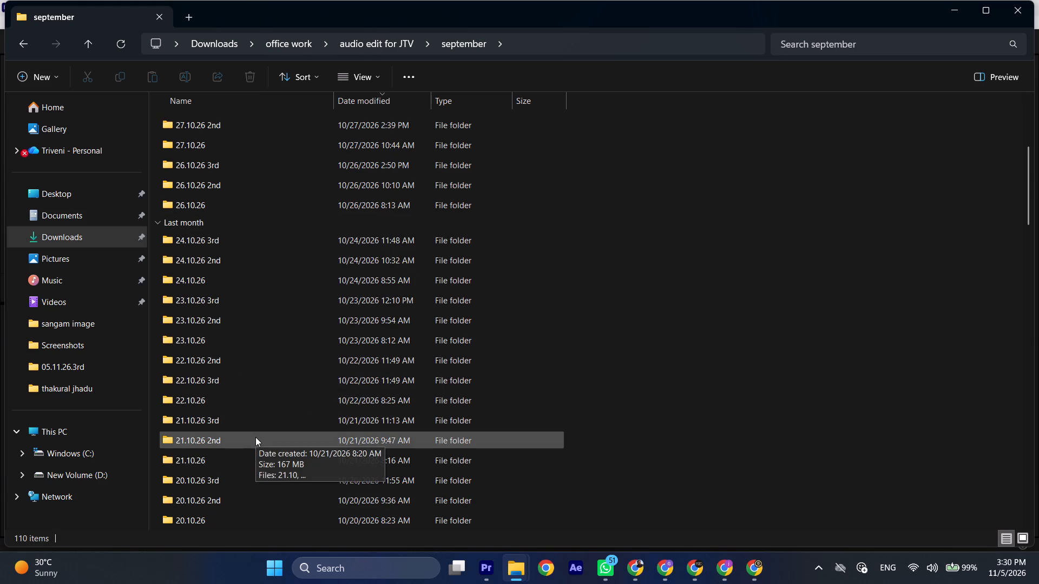
pyautogui.doubleClick(247, 463)
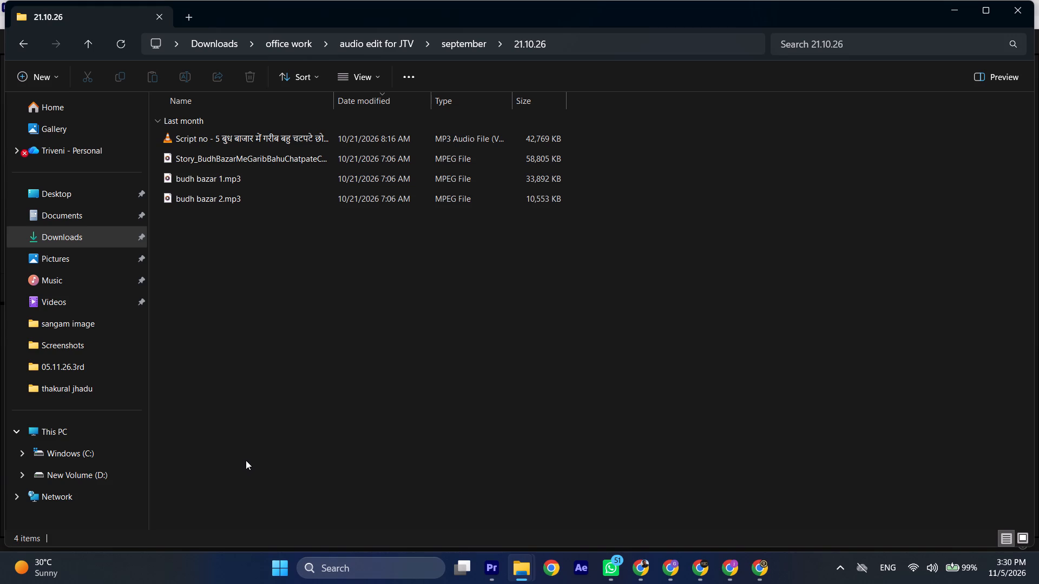
pyautogui.click(88, 42)
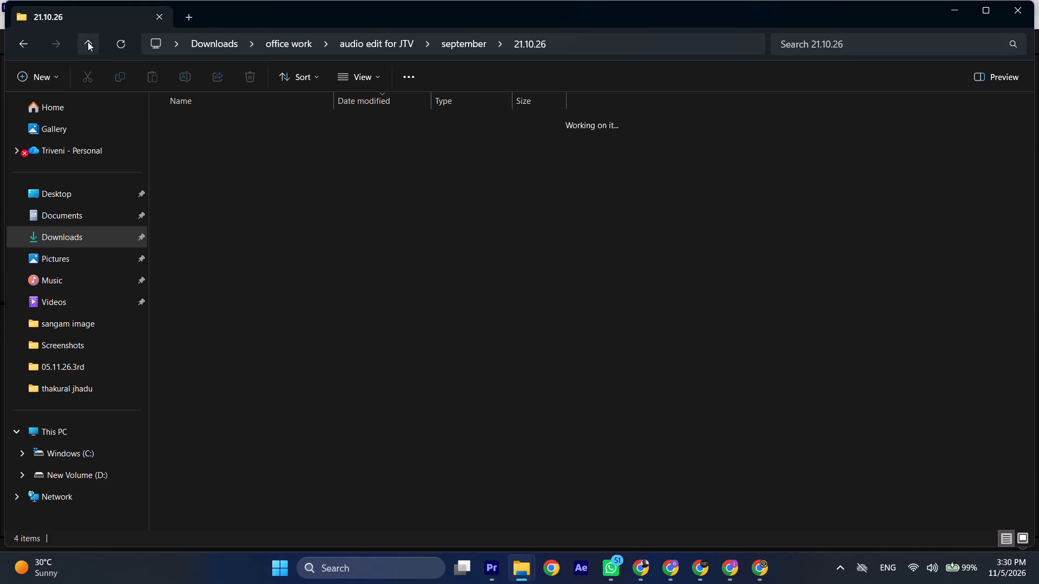
pyautogui.doubleClick(238, 495)
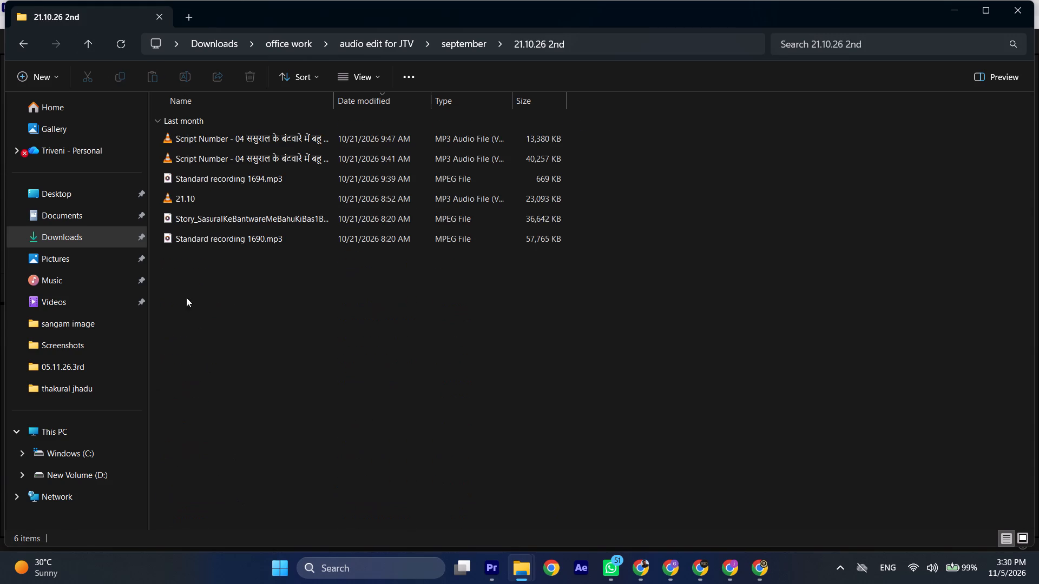
pyautogui.click(85, 43)
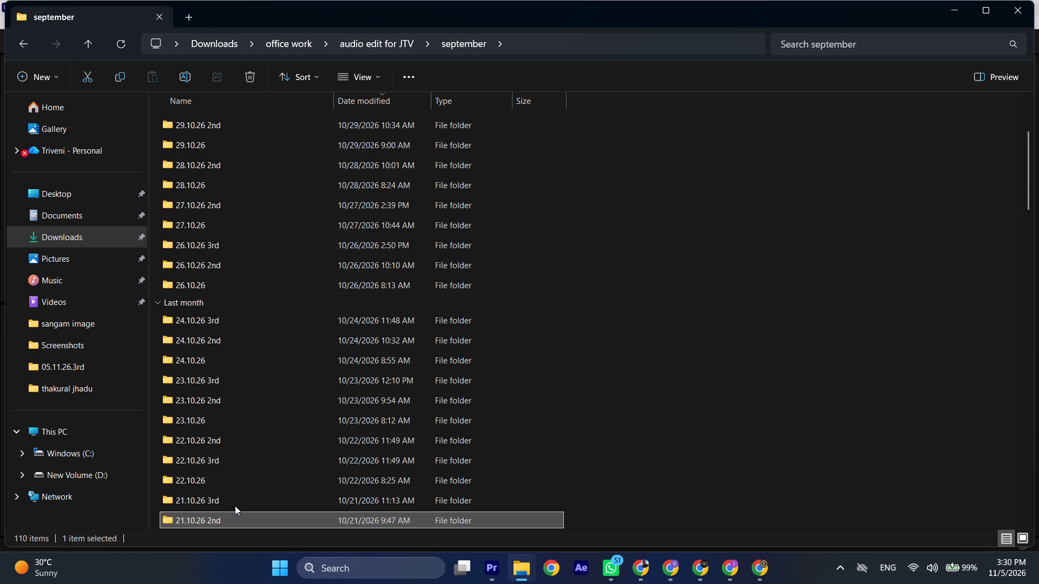
pyautogui.doubleClick(235, 503)
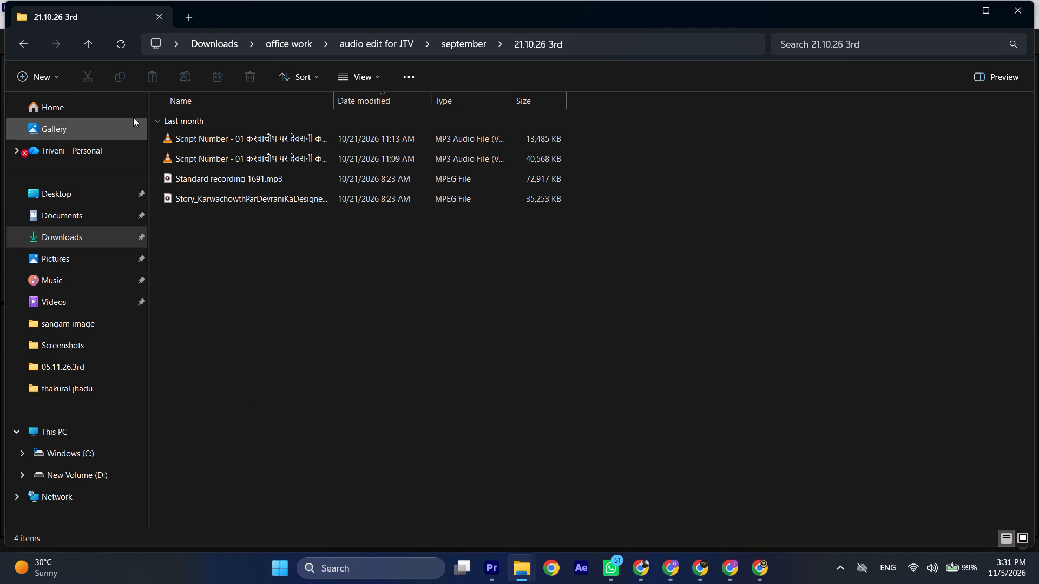
pyautogui.click(89, 45)
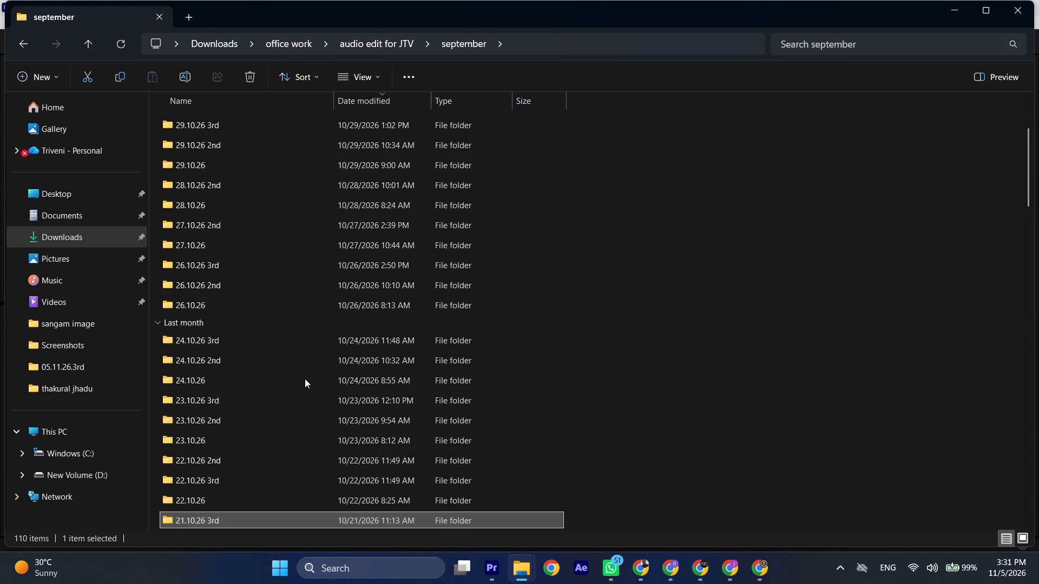
pyautogui.scroll(-2, 305, 379)
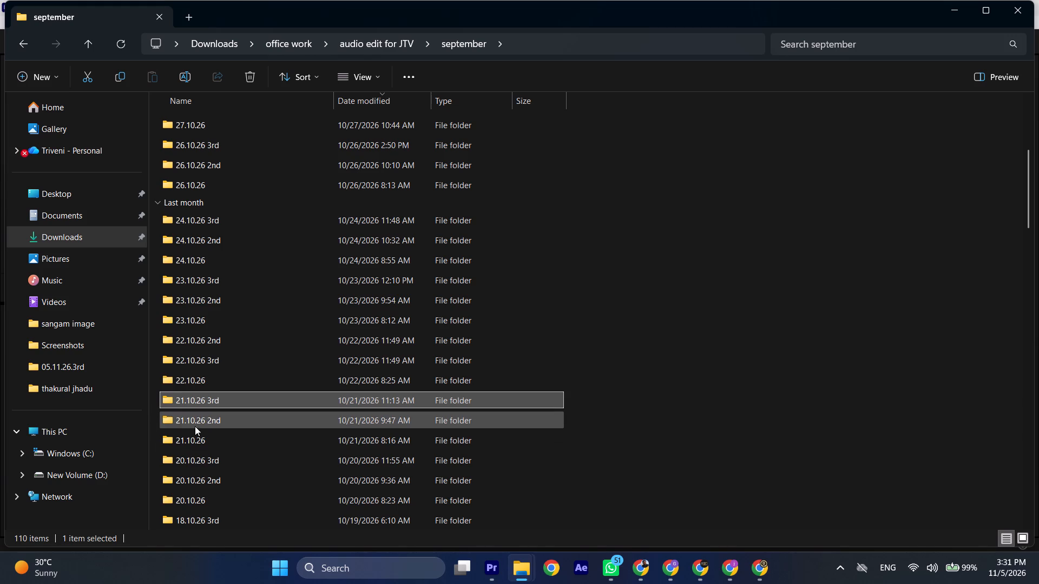
pyautogui.click(198, 422)
pyautogui.doubleClick(198, 422)
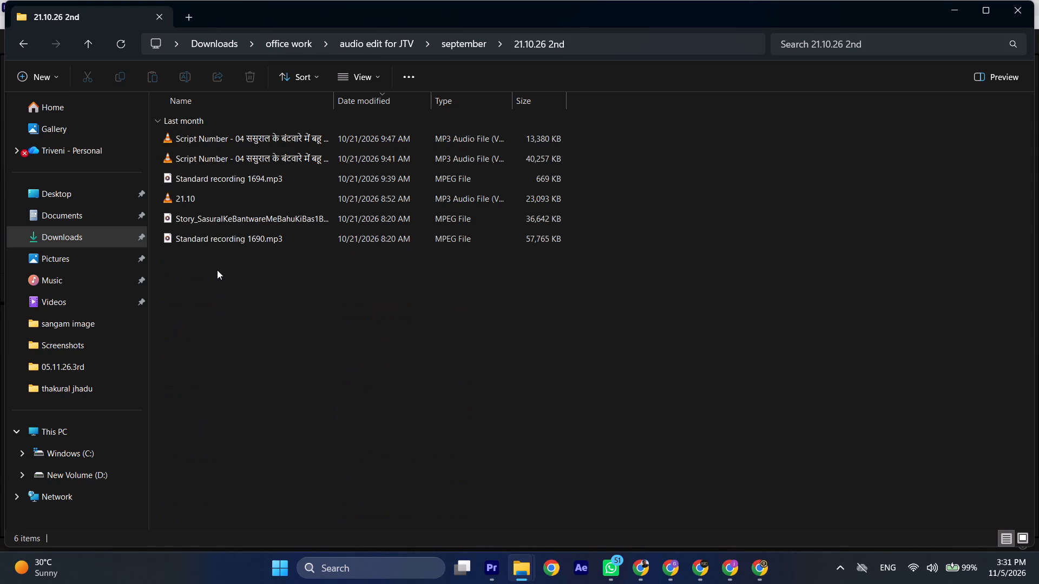
pyautogui.click(93, 47)
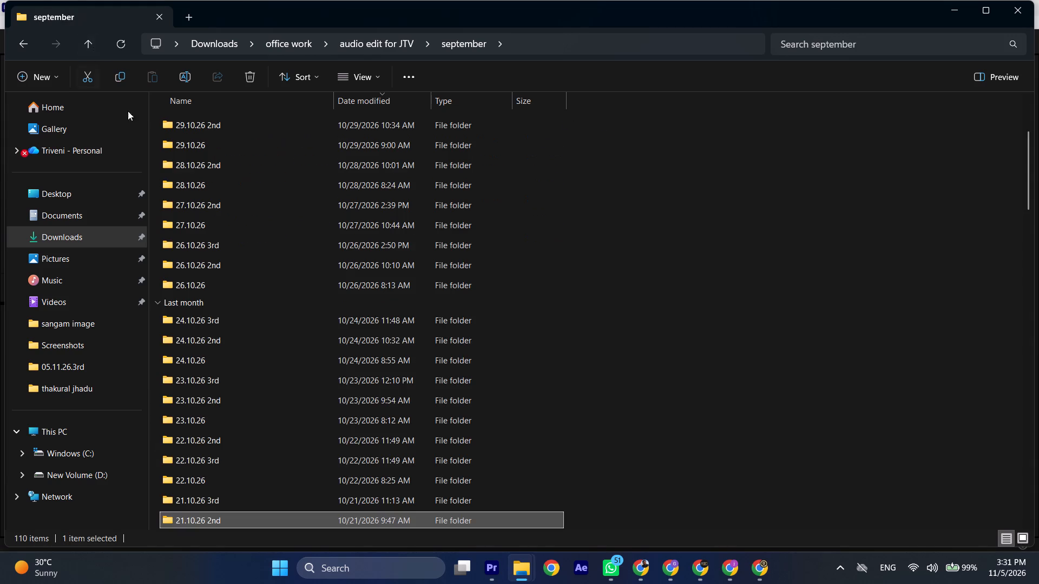
# Examine the audio files in the 20.10.26, 20.10.26 2nd and 20.10.26 3rd folders, returning to september.
pyautogui.scroll(-2, 266, 388)
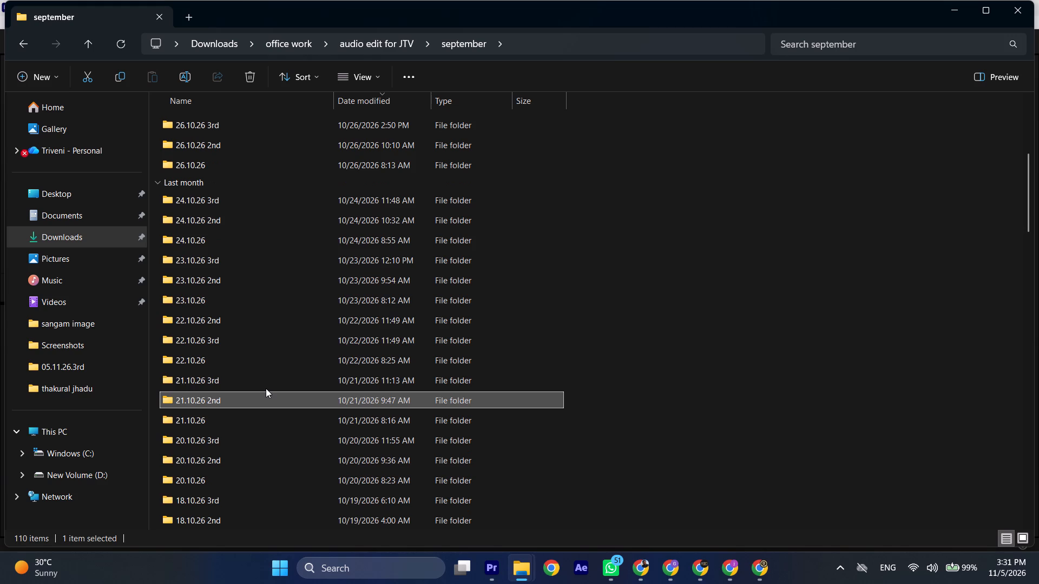
pyautogui.scroll(-2, 254, 390)
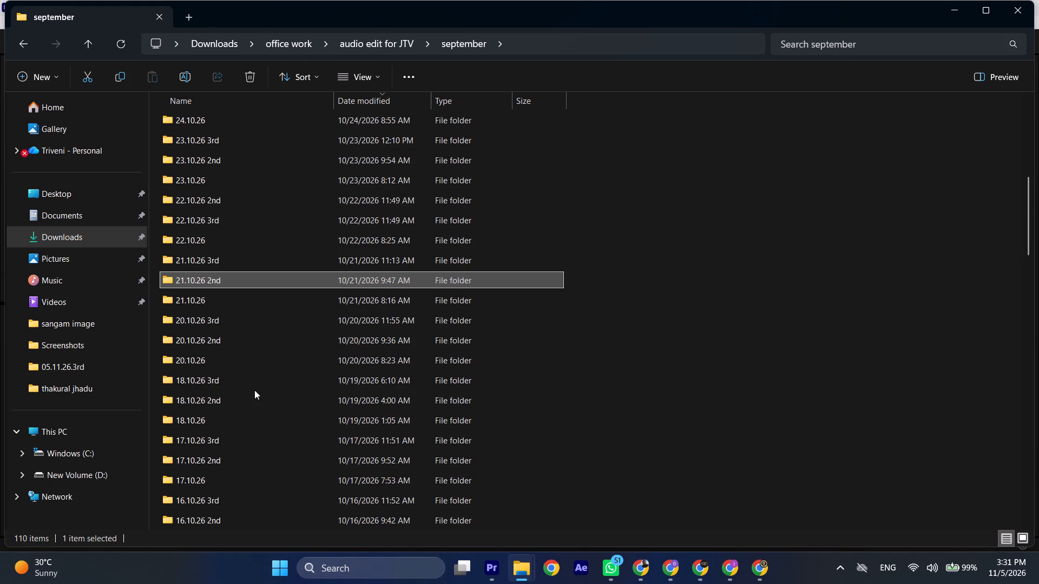
pyautogui.doubleClick(214, 355)
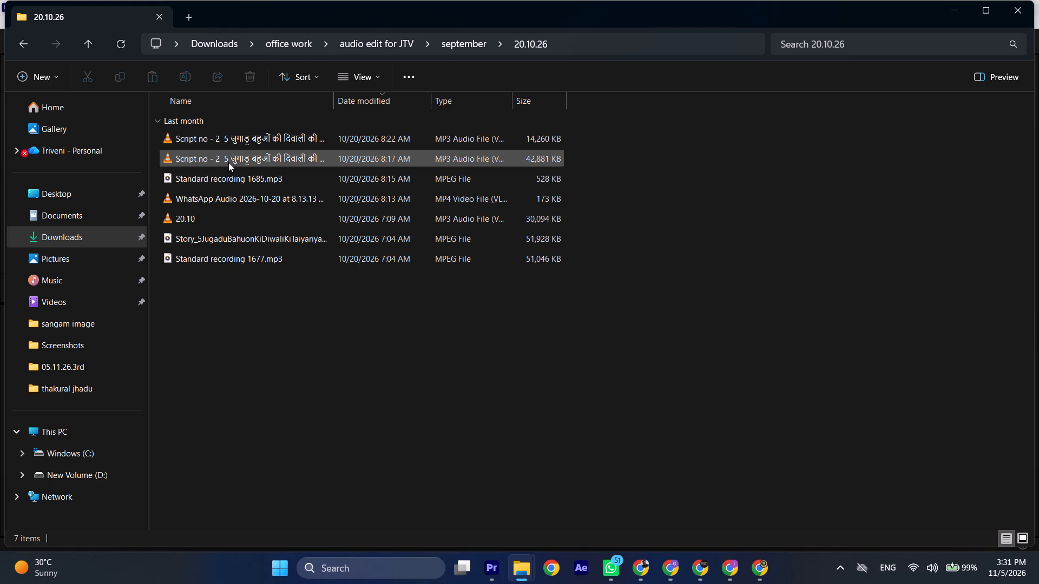
pyautogui.click(89, 44)
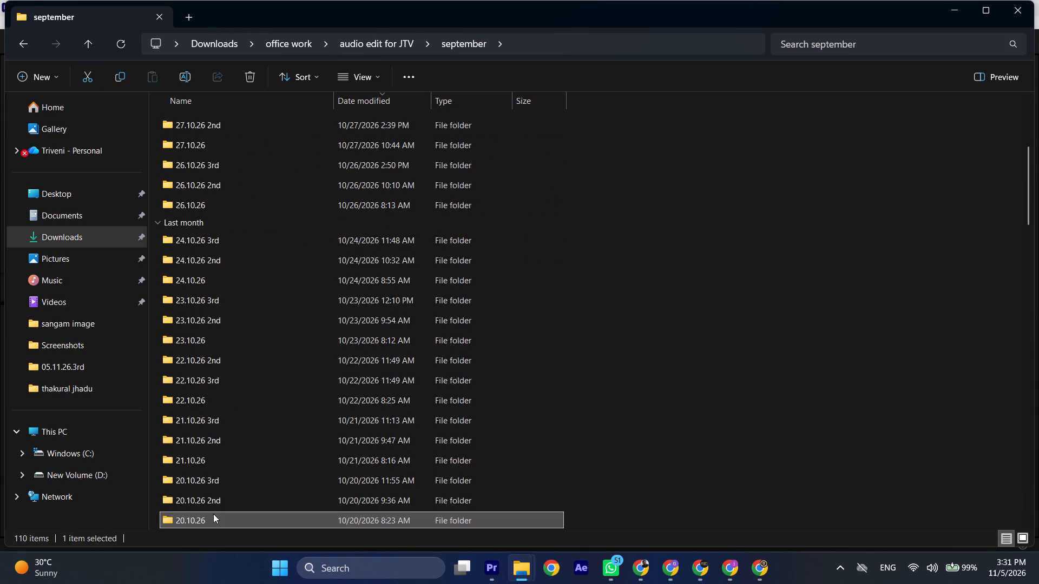
pyautogui.doubleClick(213, 503)
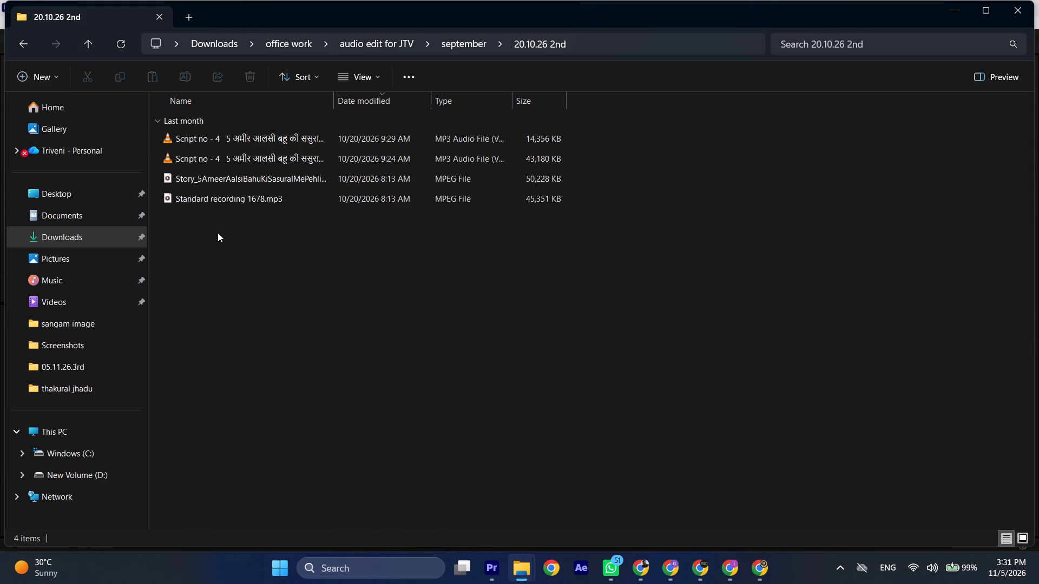
pyautogui.click(90, 44)
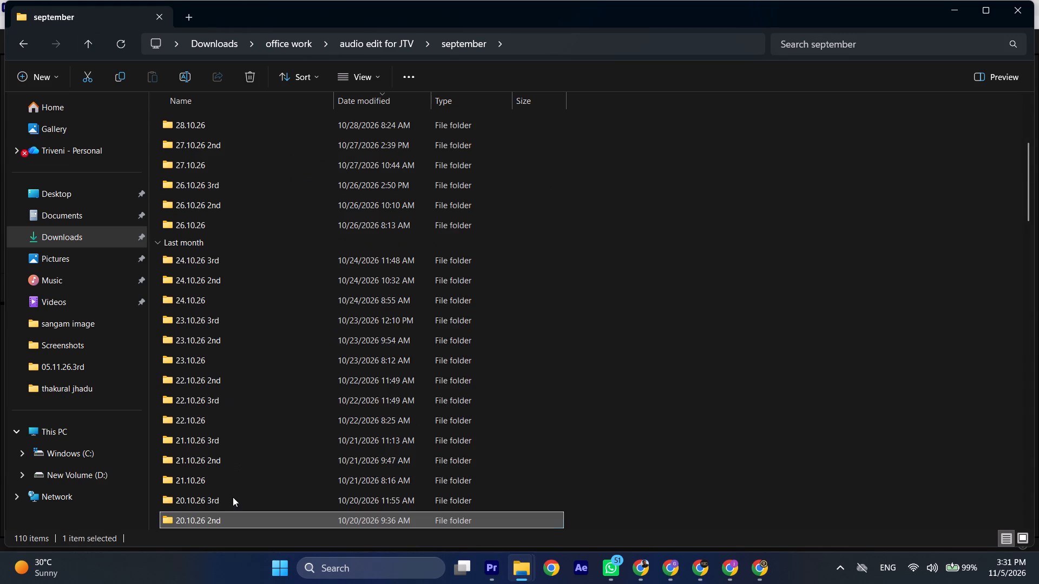
pyautogui.doubleClick(233, 497)
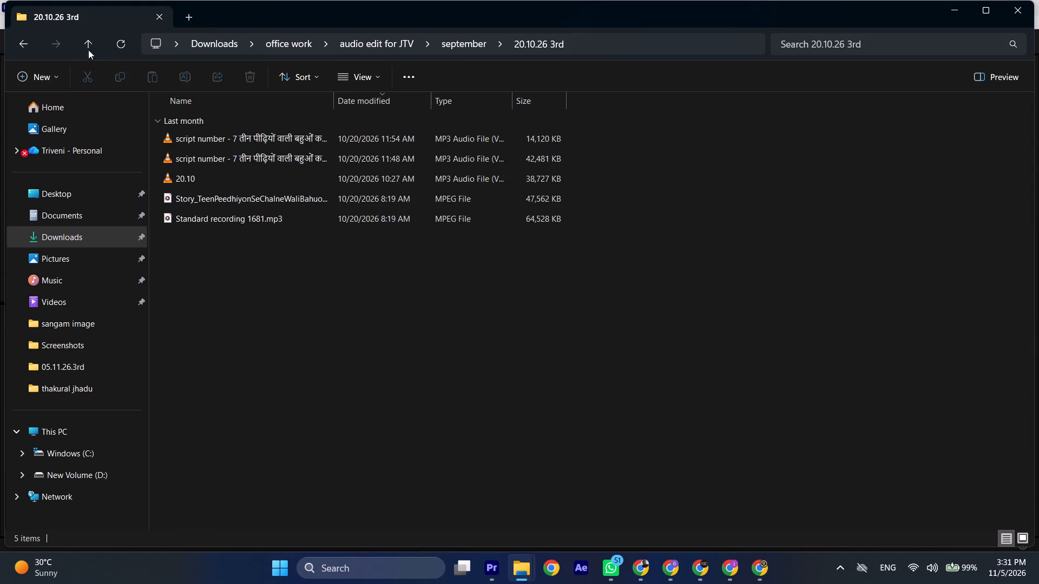
pyautogui.click(88, 47)
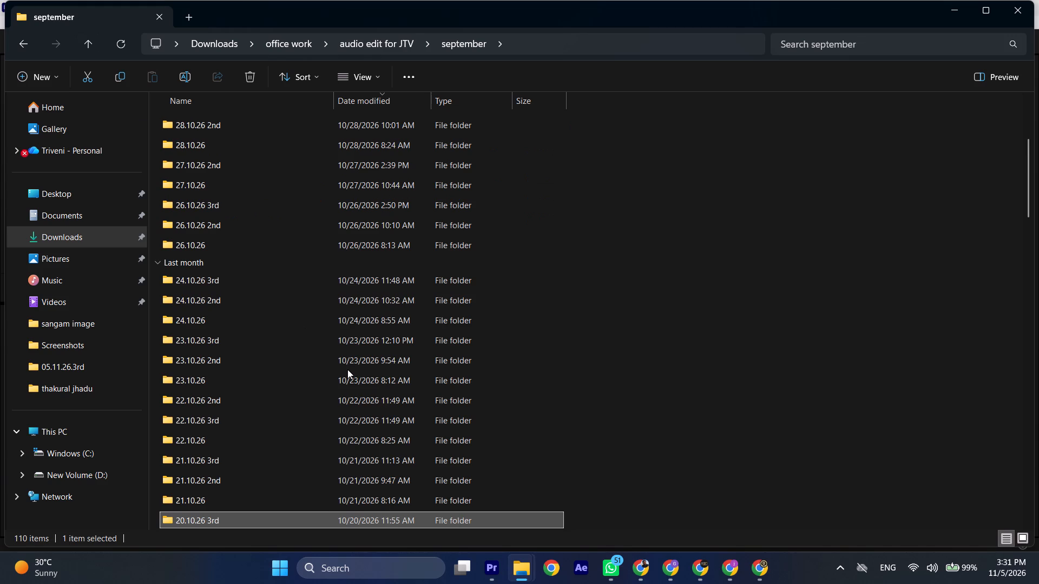
# Recheck the files in the 21.10.26 folder and return to the september folder.
pyautogui.scroll(-2, 326, 366)
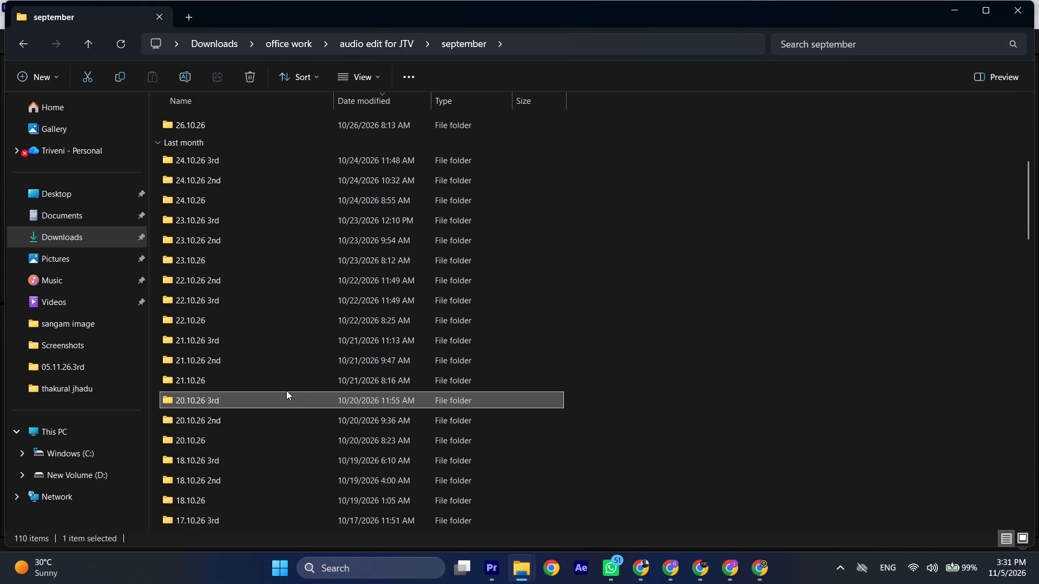
pyautogui.doubleClick(286, 377)
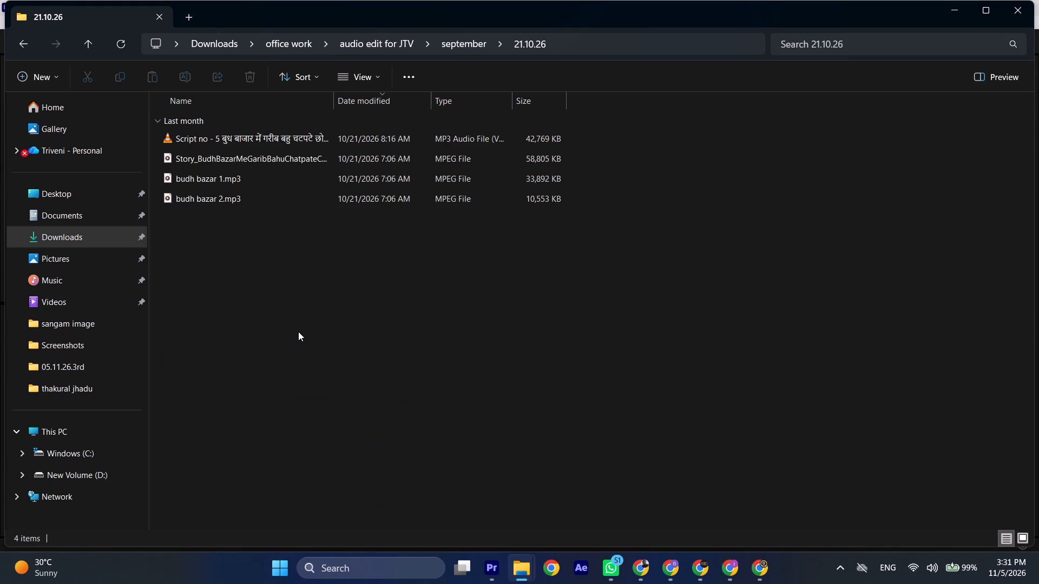
pyautogui.click(89, 42)
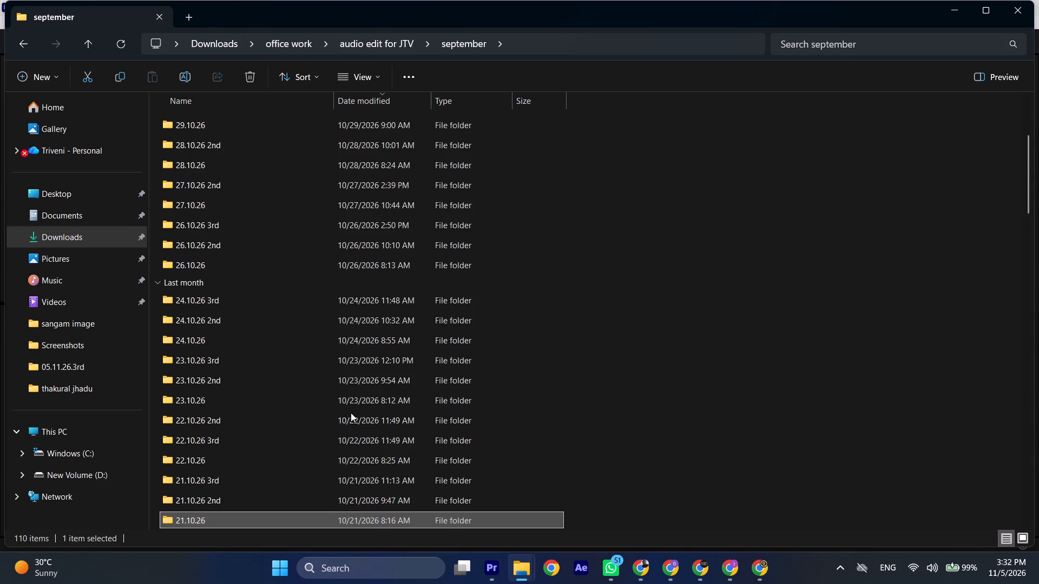
pyautogui.scroll(-1, 349, 409)
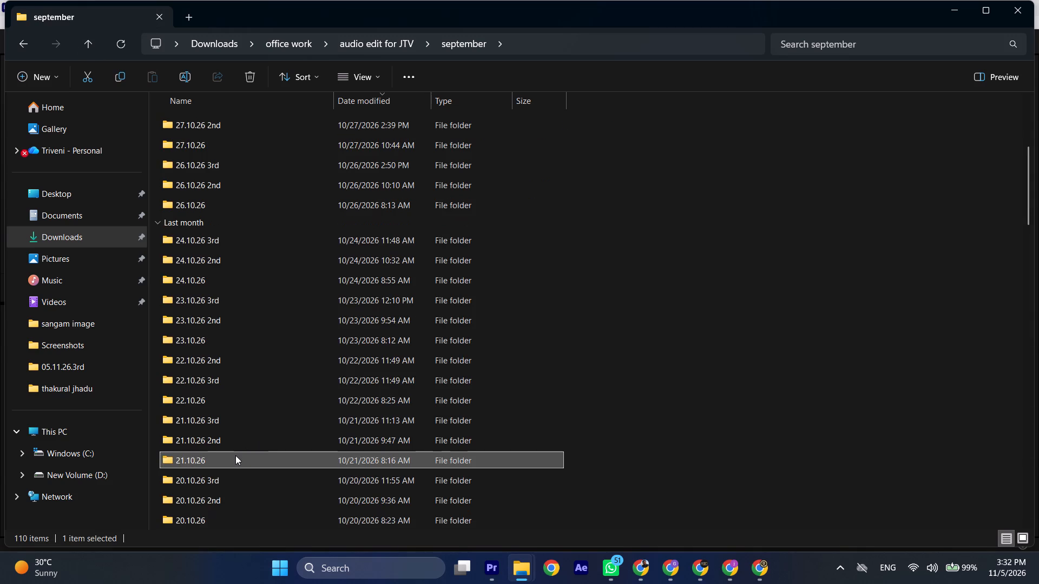
pyautogui.doubleClick(235, 457)
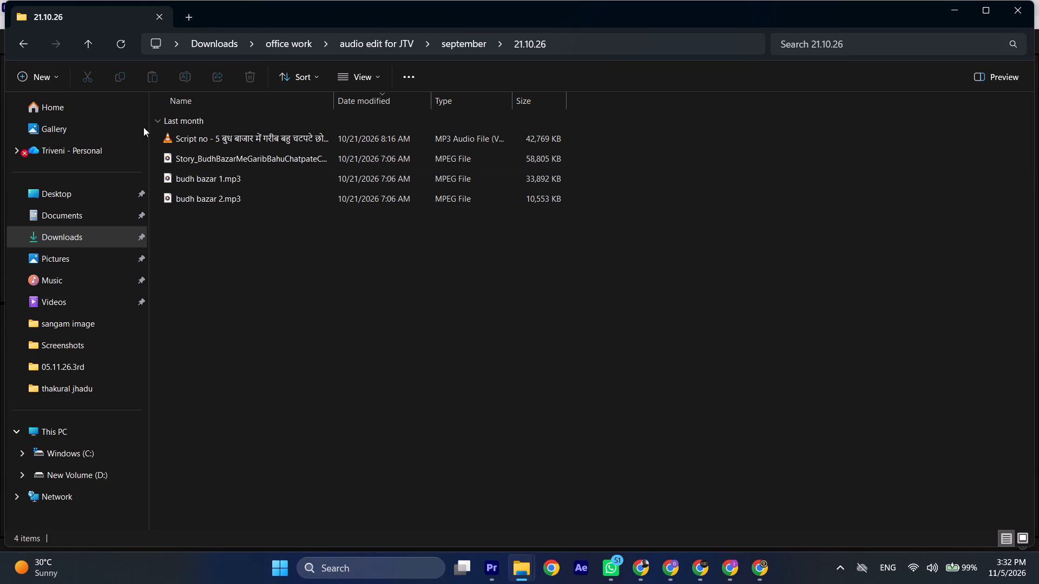
pyautogui.click(89, 41)
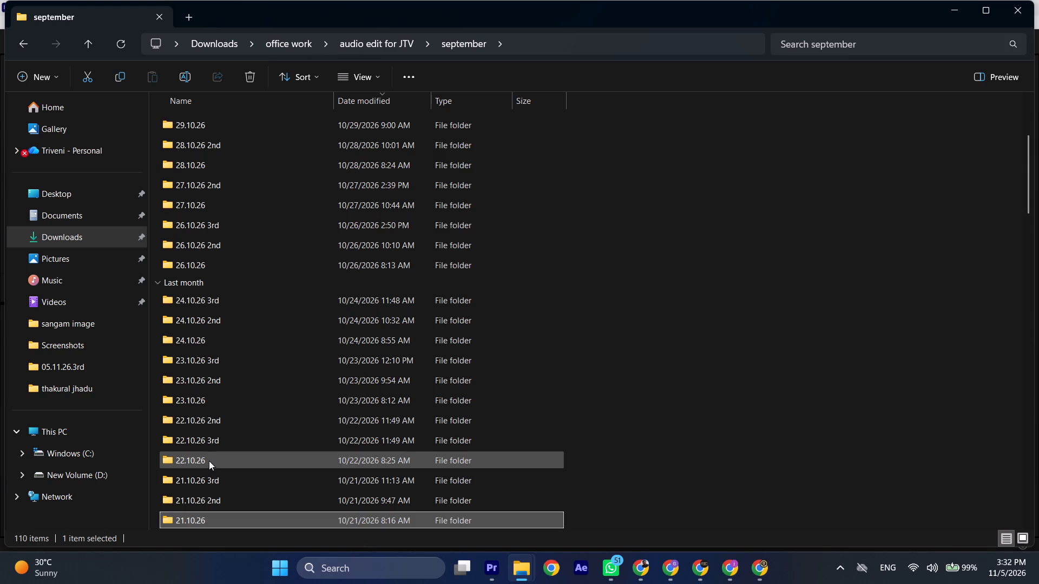
# Examine the audio files in the 22.10.26, 22.10.26 2nd and 22.10.26 3rd folders, returning to september.
pyautogui.doubleClick(209, 459)
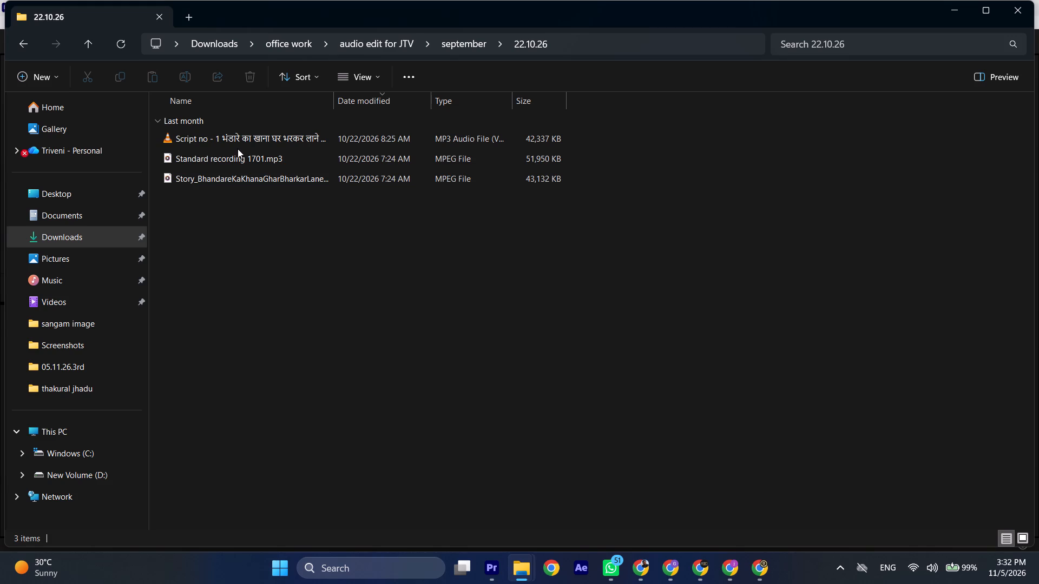
pyautogui.click(88, 42)
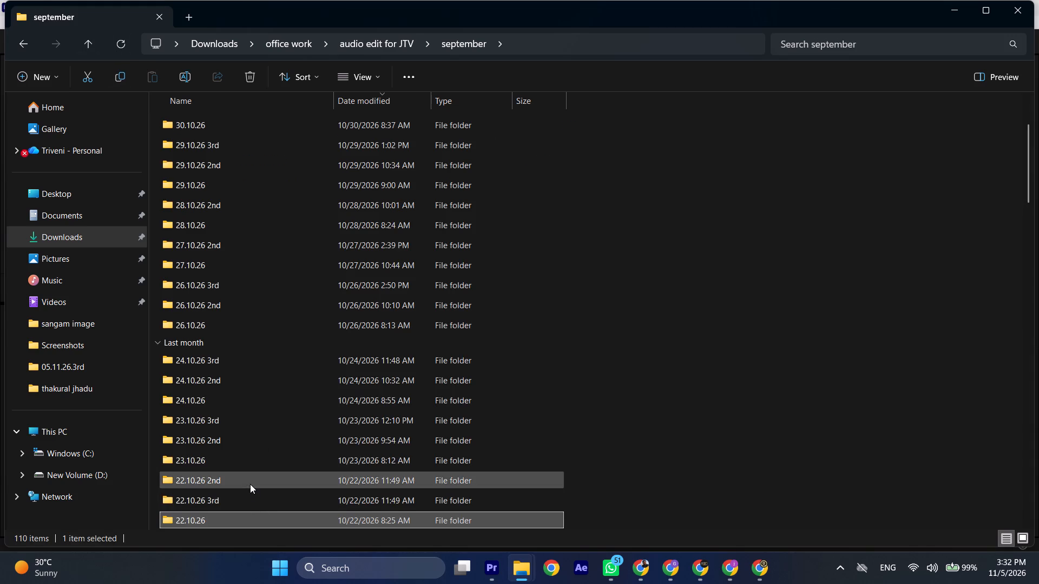
pyautogui.doubleClick(250, 482)
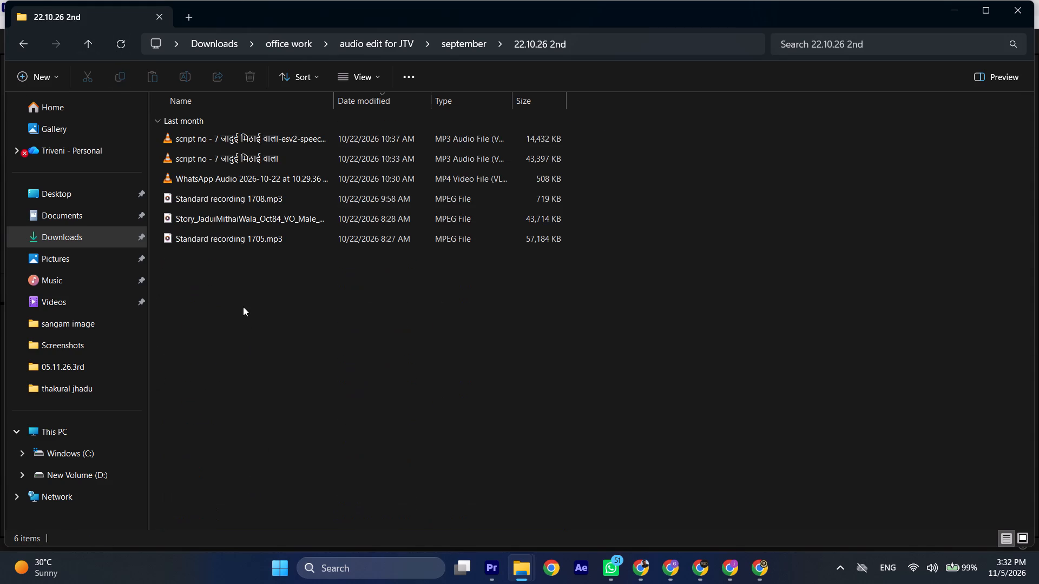
pyautogui.click(88, 45)
pyautogui.scroll(-1, 212, 496)
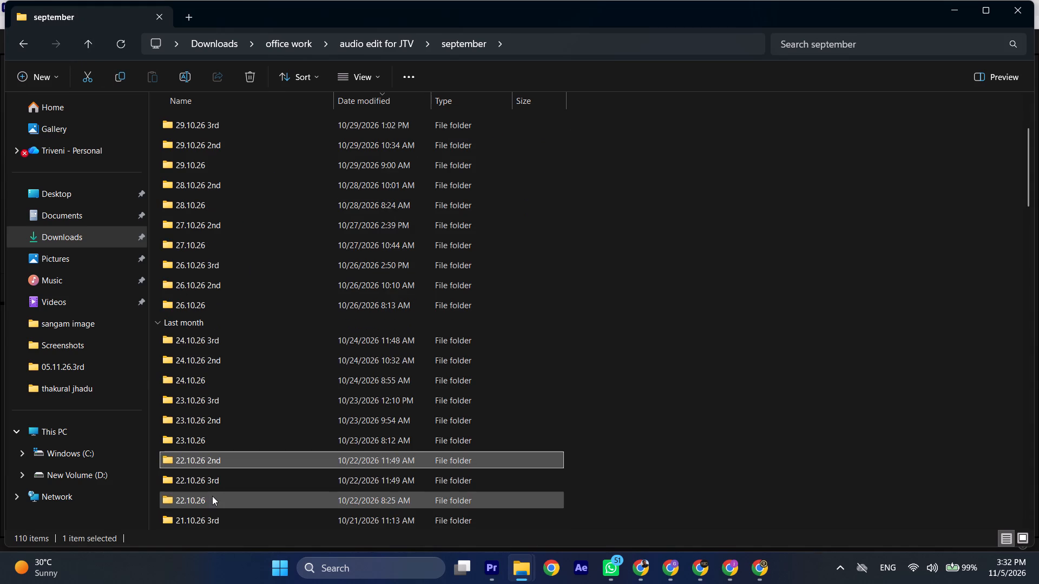
pyautogui.doubleClick(220, 481)
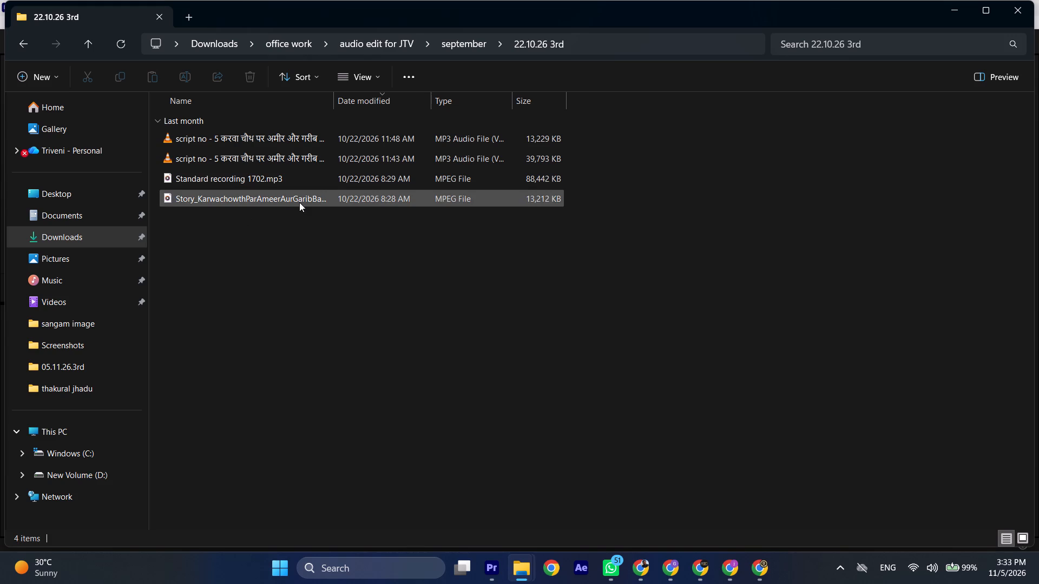
pyautogui.click(89, 44)
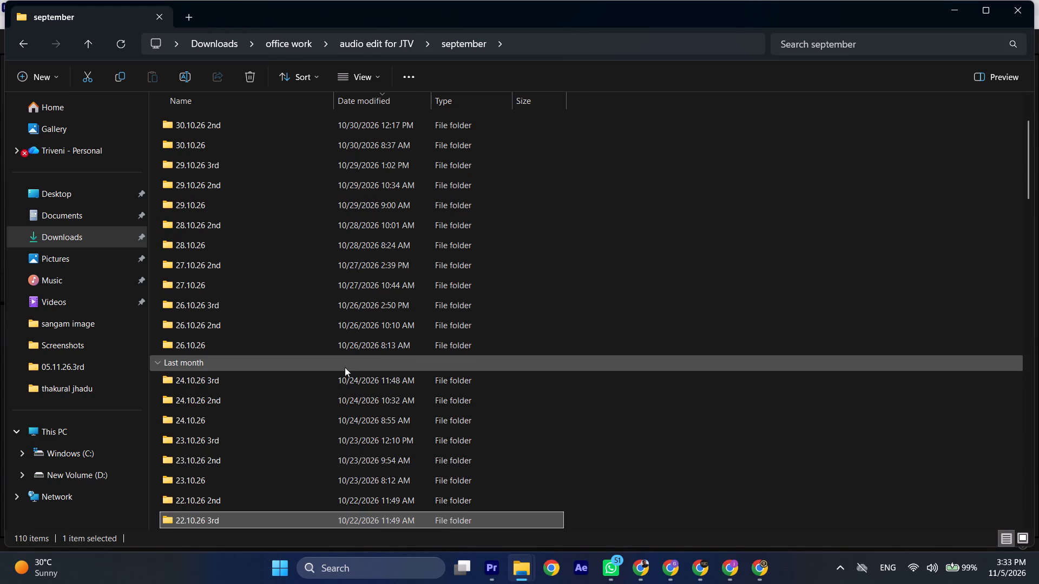
pyautogui.scroll(-1, 345, 367)
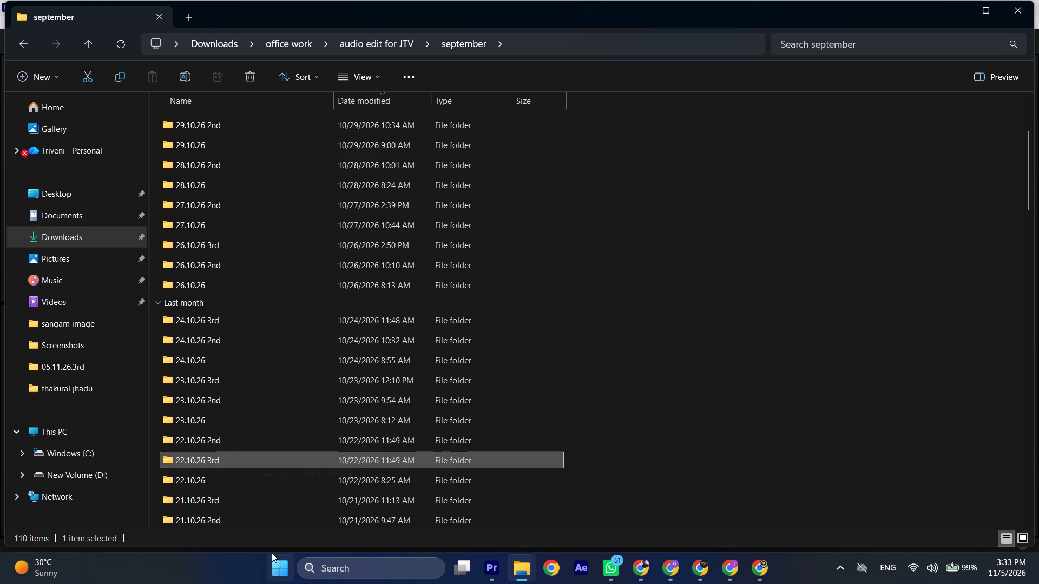
pyautogui.click(494, 576)
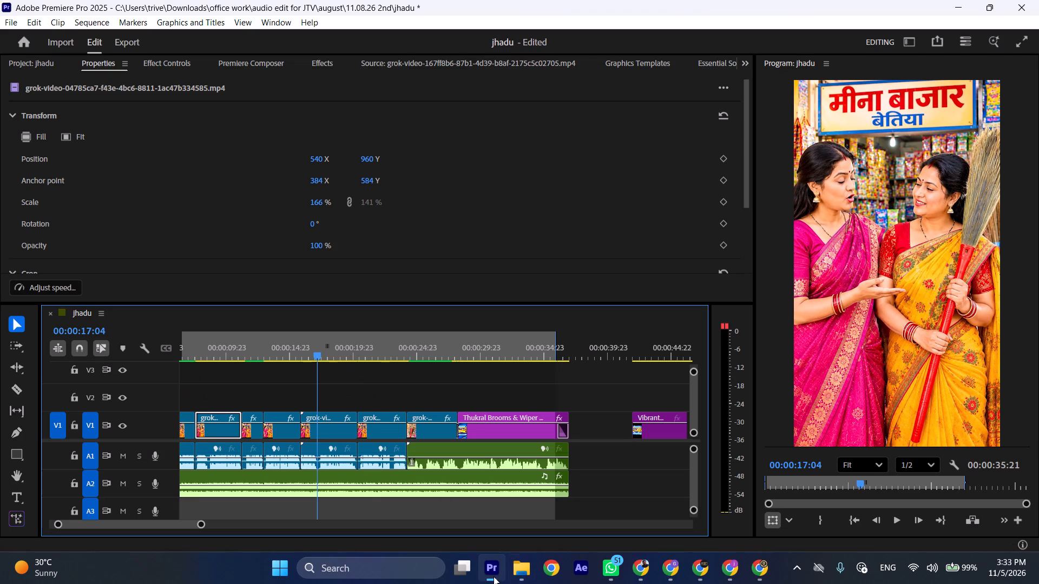
pyautogui.moveTo(317, 353); pyautogui.dragTo(306, 355)
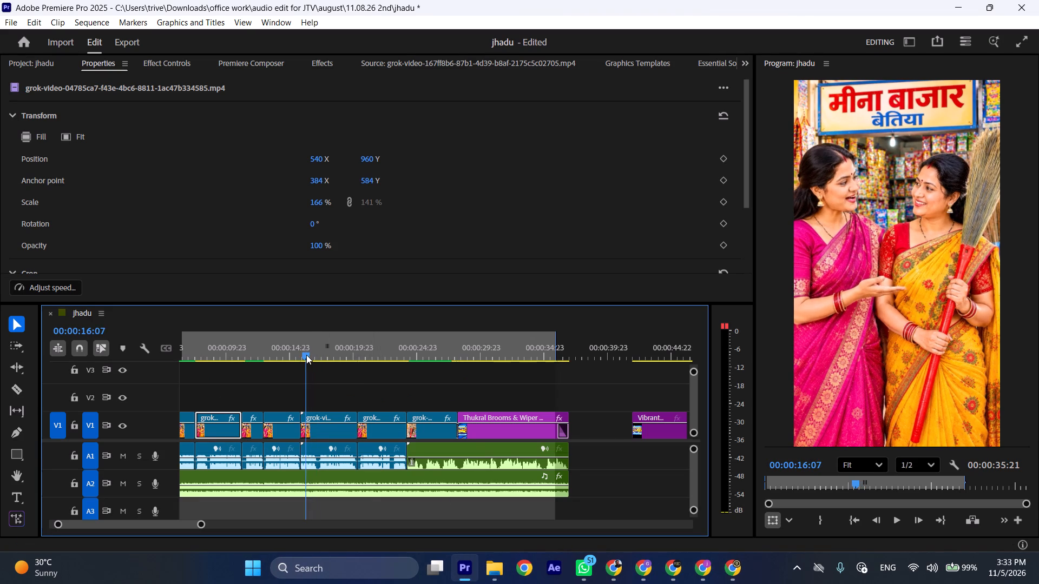
pyautogui.moveTo(306, 355); pyautogui.dragTo(497, 357)
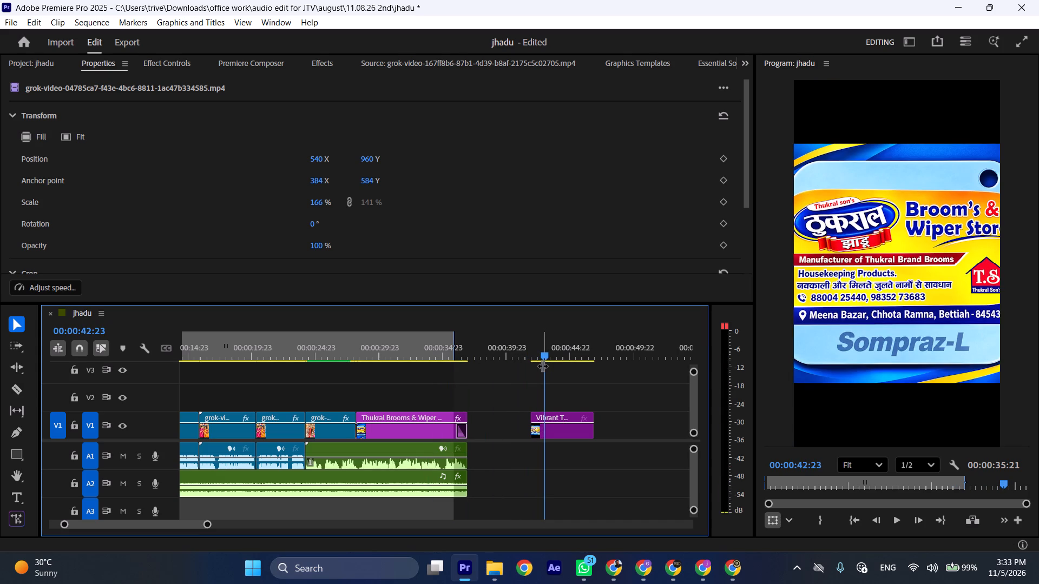
pyautogui.click(548, 431)
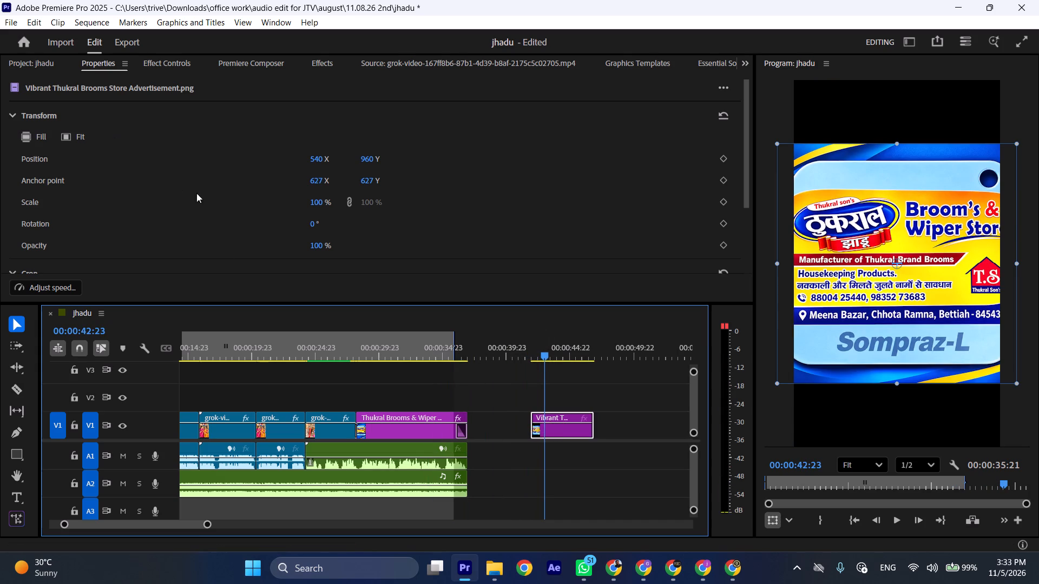
pyautogui.moveTo(323, 204); pyautogui.dragTo(312, 204)
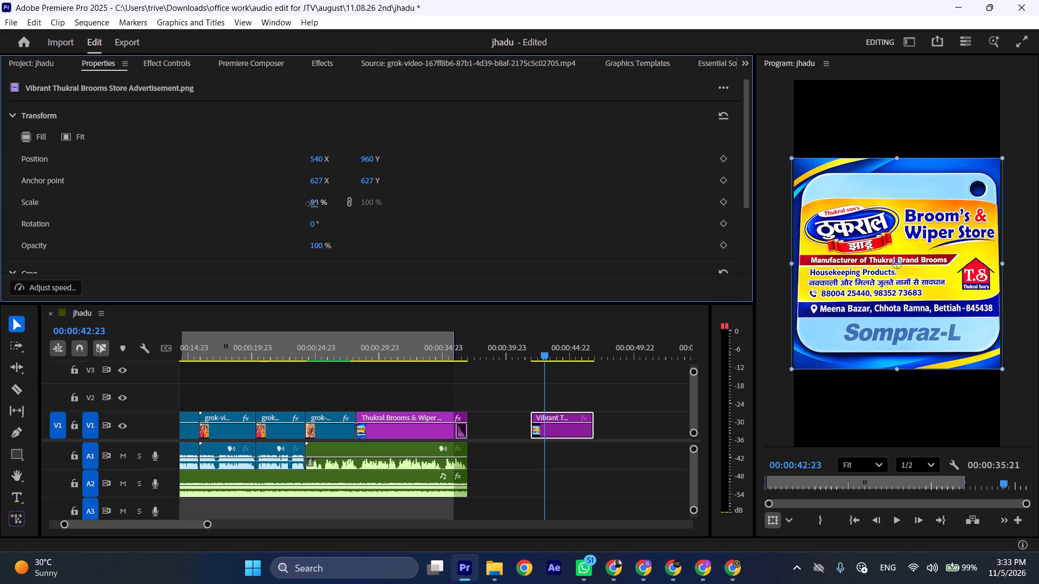
pyautogui.moveTo(312, 204); pyautogui.dragTo(314, 204)
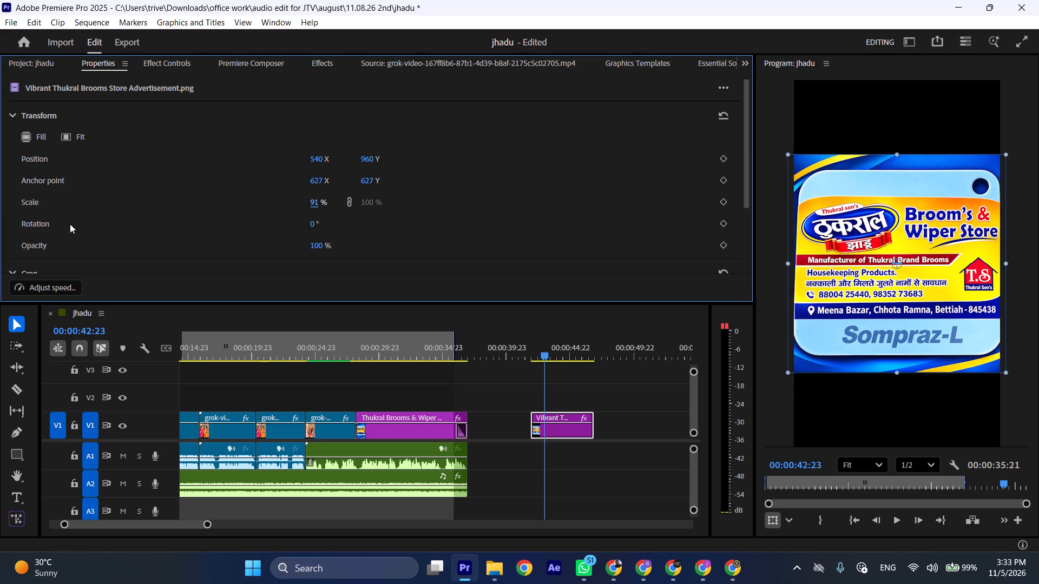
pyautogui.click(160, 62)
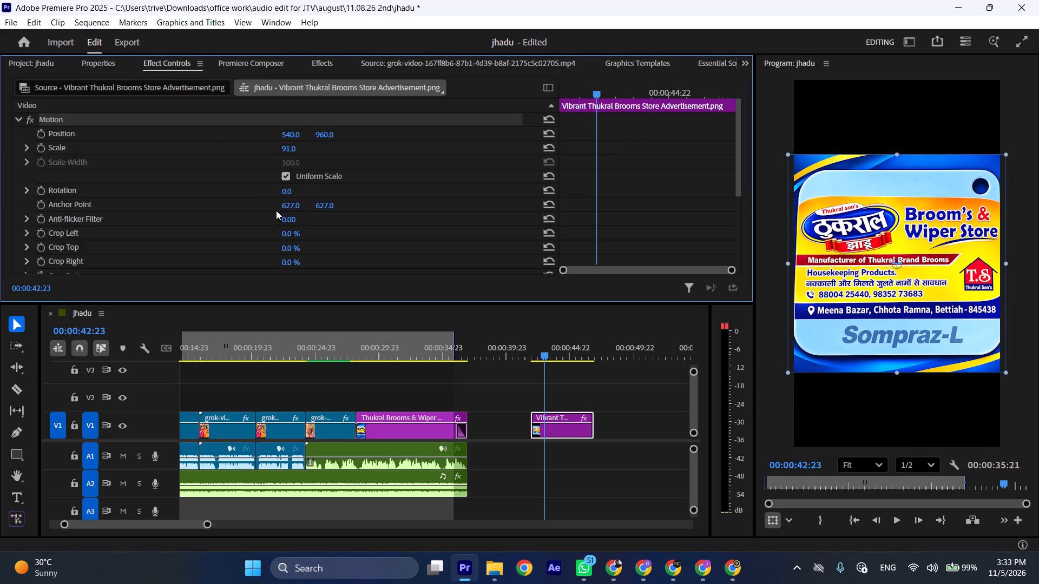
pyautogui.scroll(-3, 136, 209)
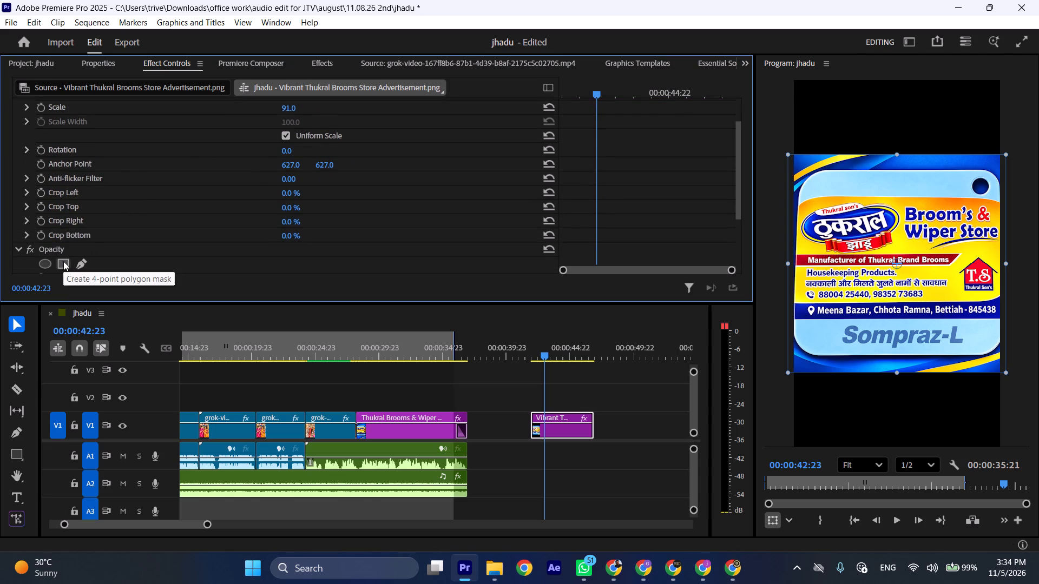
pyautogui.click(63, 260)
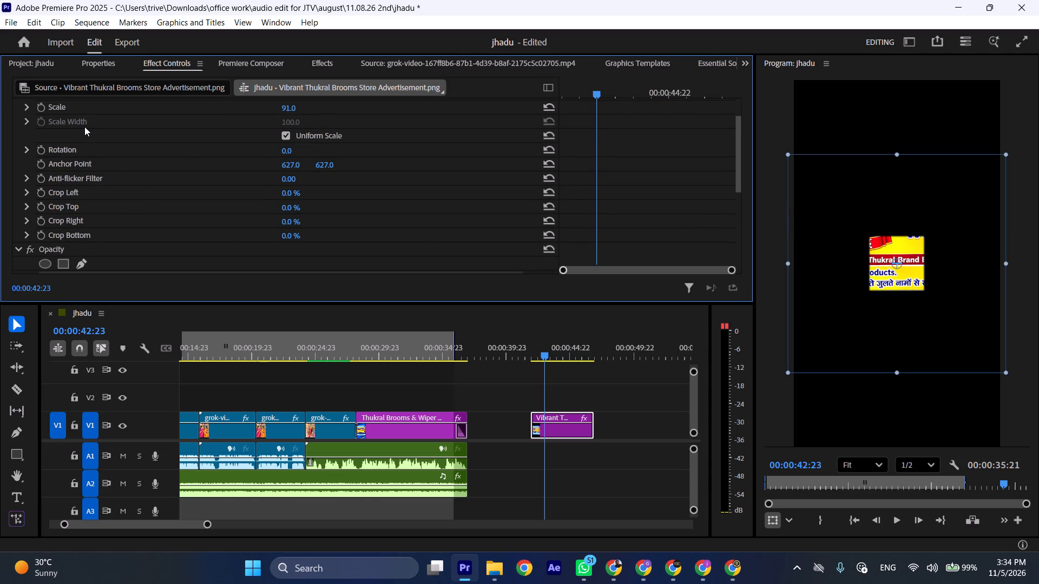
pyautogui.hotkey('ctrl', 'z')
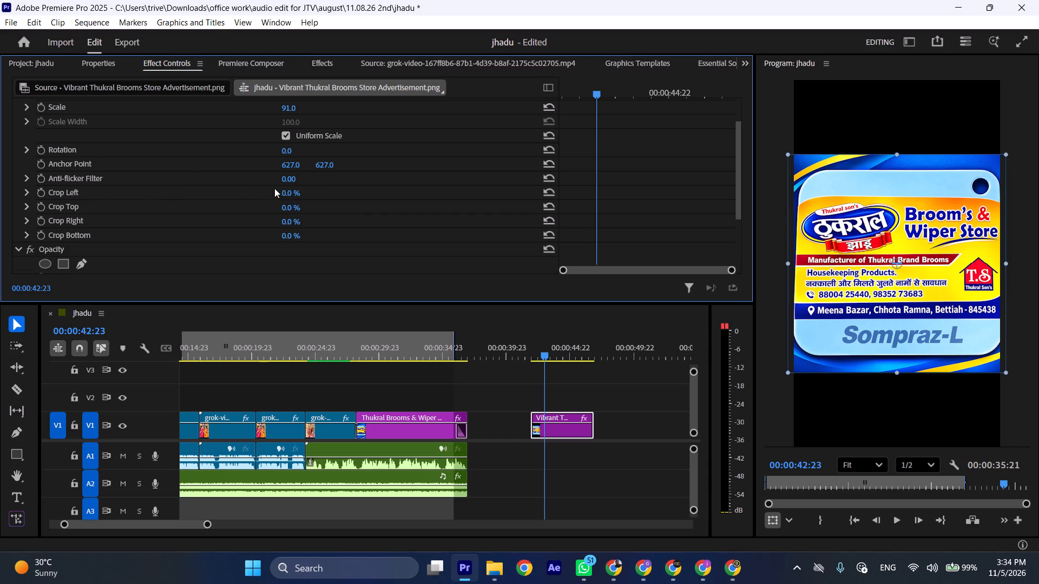
# Crop the Vibrant Thukral image to its yellow store banner with Crop Top 21% and Crop Bottom 25%, keeping Crop Left at 0%.
pyautogui.moveTo(285, 195); pyautogui.dragTo(310, 197)
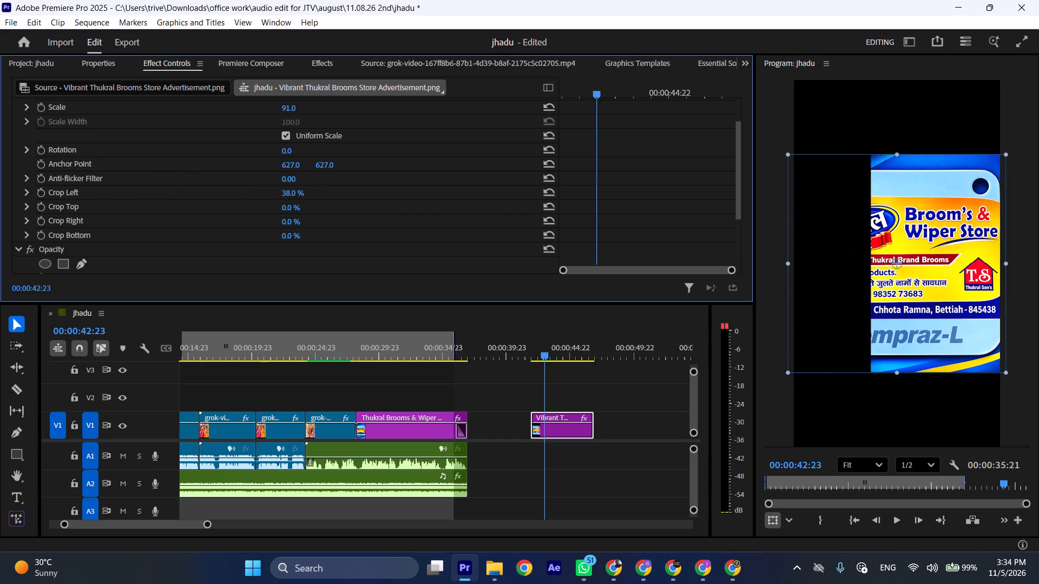
pyautogui.moveTo(310, 197); pyautogui.dragTo(257, 195)
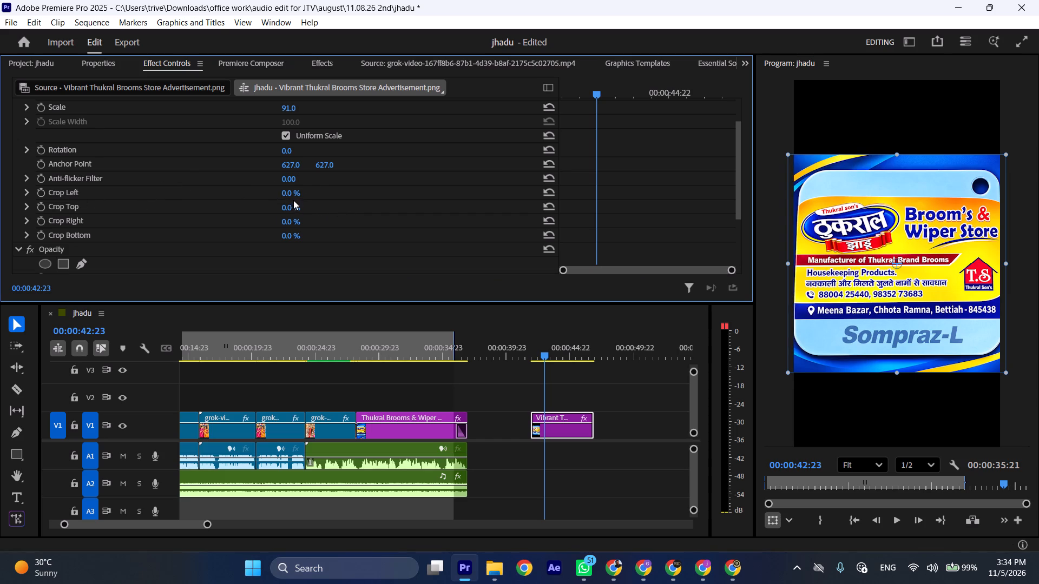
pyautogui.moveTo(286, 205); pyautogui.dragTo(299, 208)
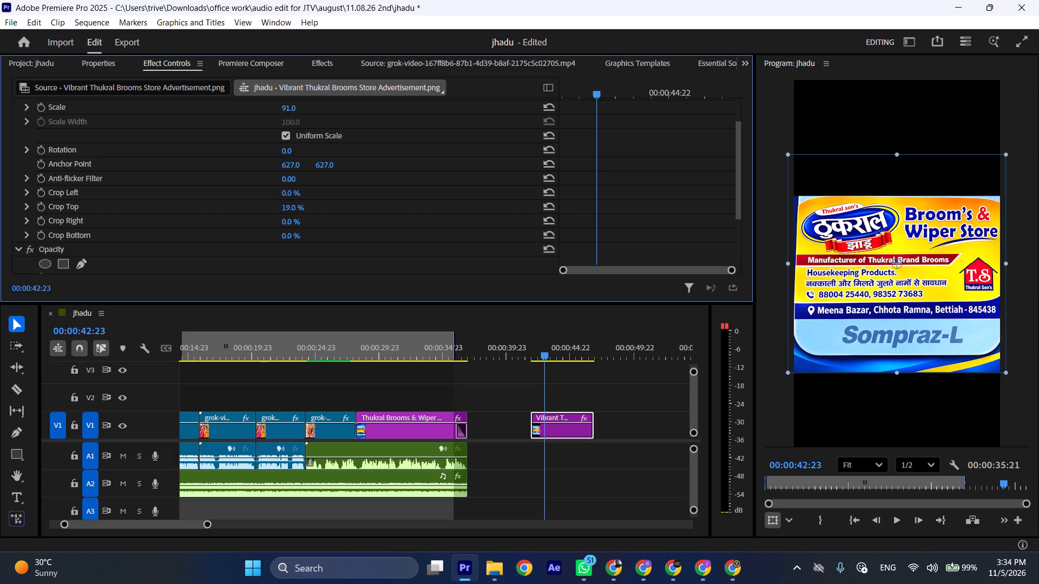
pyautogui.moveTo(299, 208); pyautogui.dragTo(300, 208)
pyautogui.moveTo(288, 222); pyautogui.dragTo(273, 219)
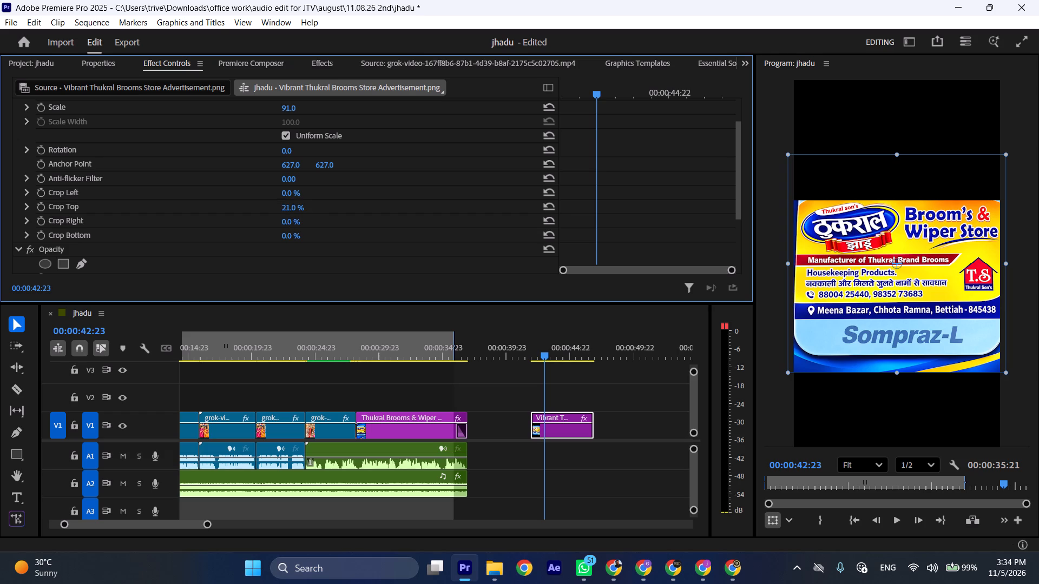
pyautogui.moveTo(273, 219); pyautogui.dragTo(253, 213)
pyautogui.moveTo(290, 236); pyautogui.dragTo(306, 237)
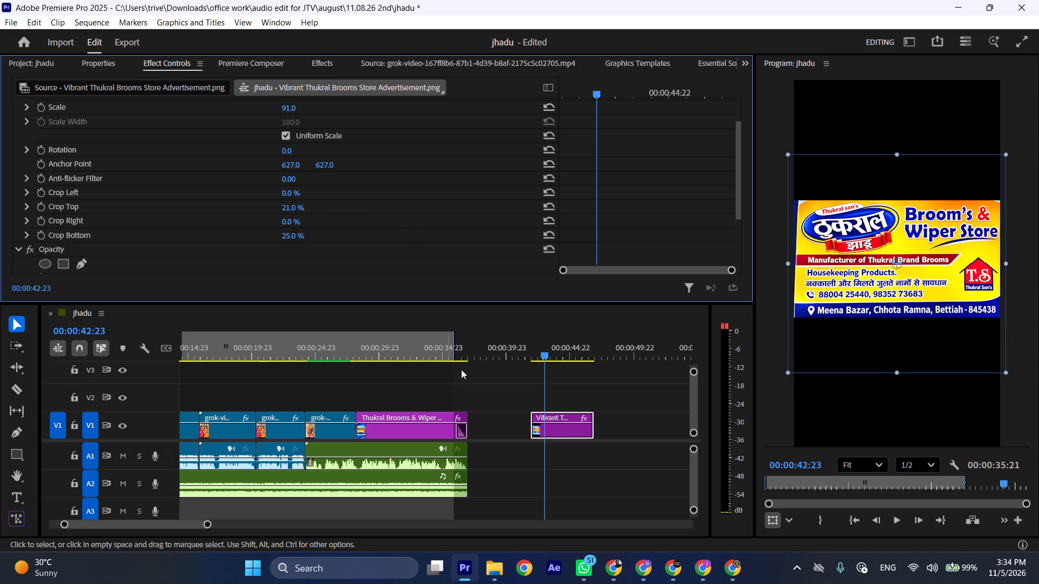
pyautogui.scroll(1, 314, 369)
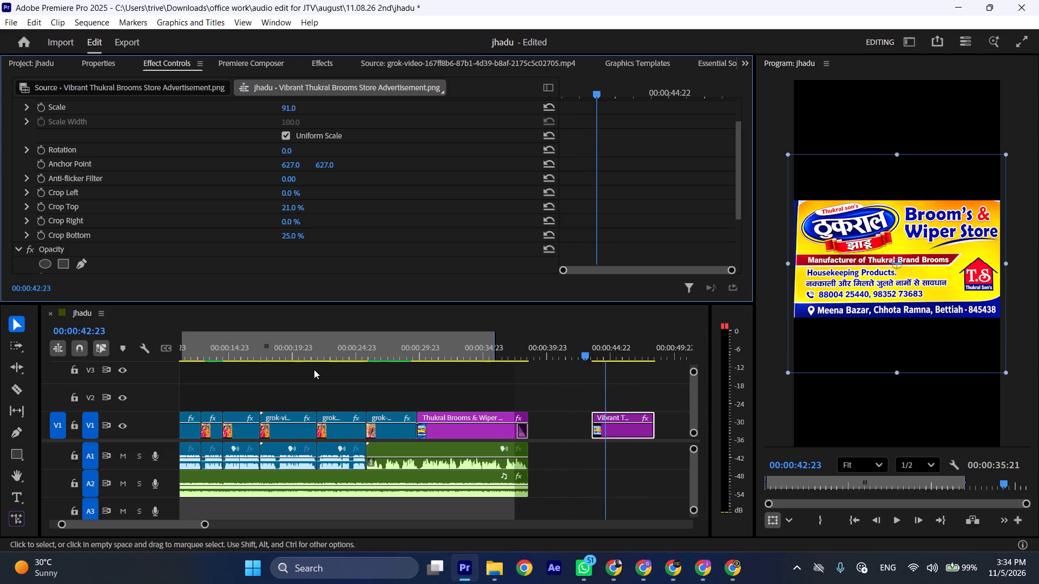
pyautogui.scroll(8, 314, 369)
pyautogui.scroll(-5, 314, 369)
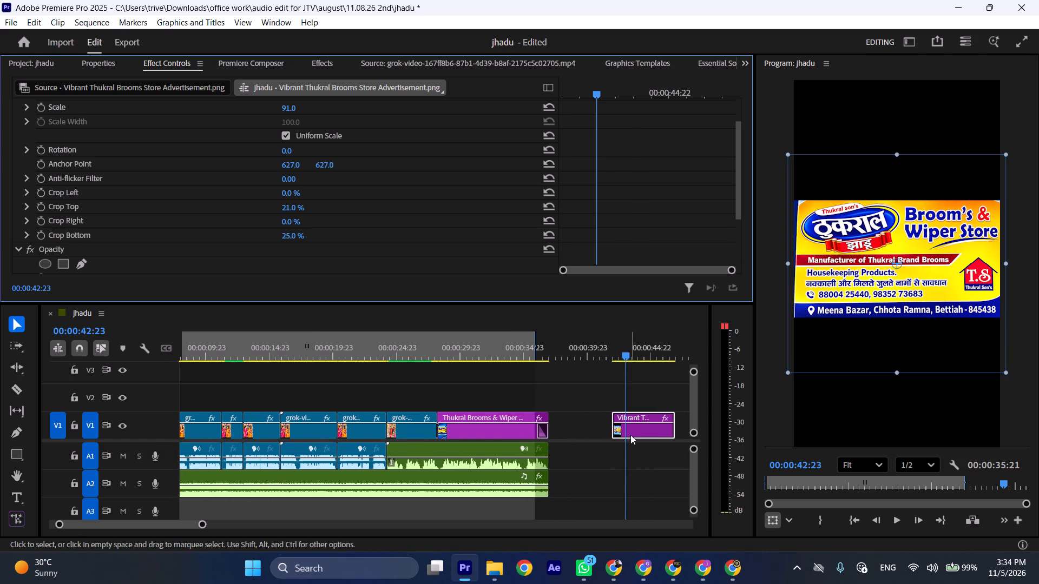
pyautogui.moveTo(613, 431); pyautogui.dragTo(566, 436)
pyautogui.moveTo(581, 433); pyautogui.dragTo(576, 407)
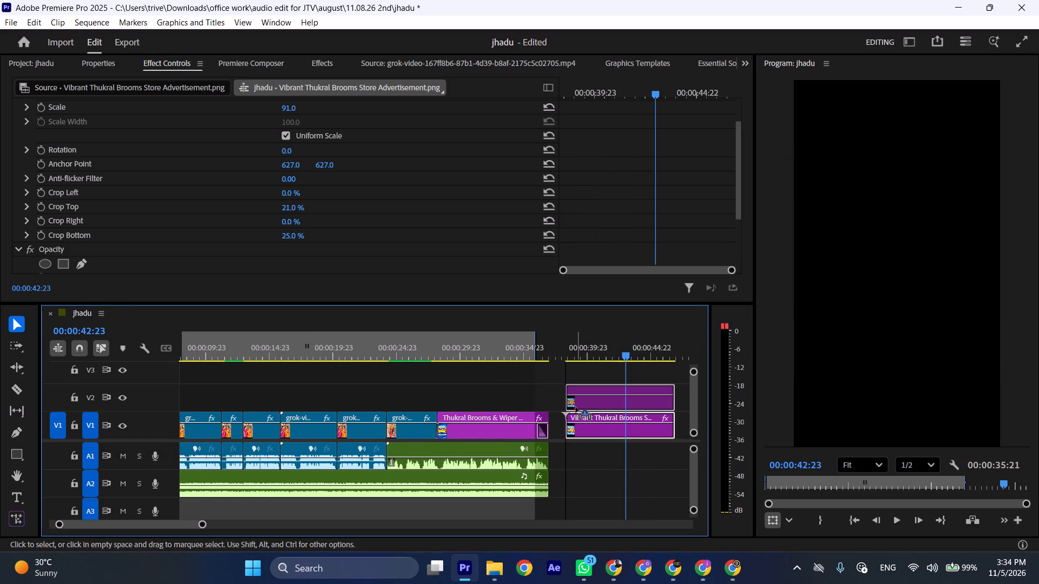
pyautogui.moveTo(576, 407); pyautogui.dragTo(169, 390)
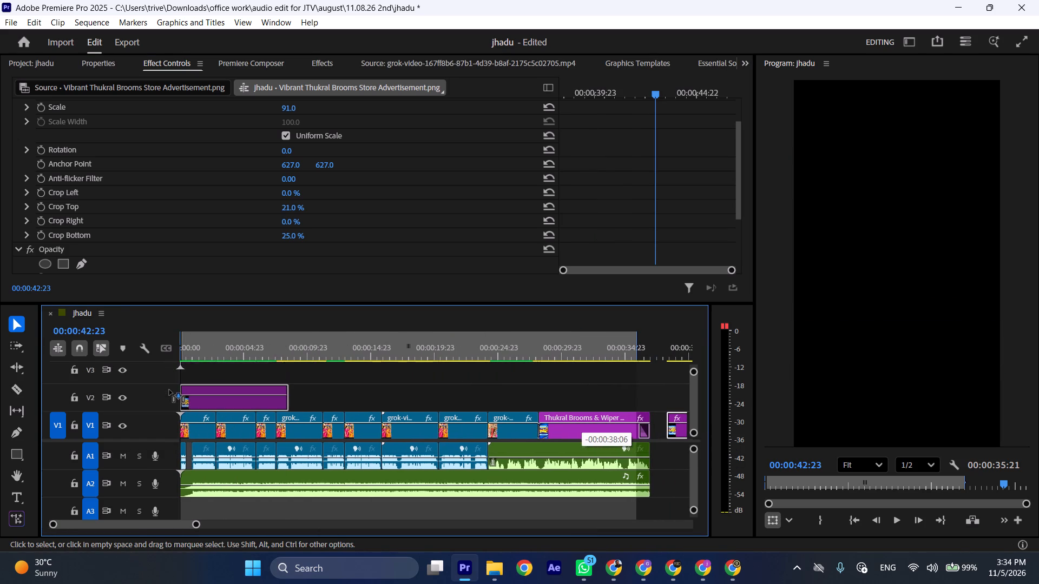
pyautogui.moveTo(169, 390); pyautogui.dragTo(169, 390)
# Move the V2 banner to the top edge of the frame by setting its vertical position to about 313.
pyautogui.moveTo(198, 351); pyautogui.dragTo(205, 351)
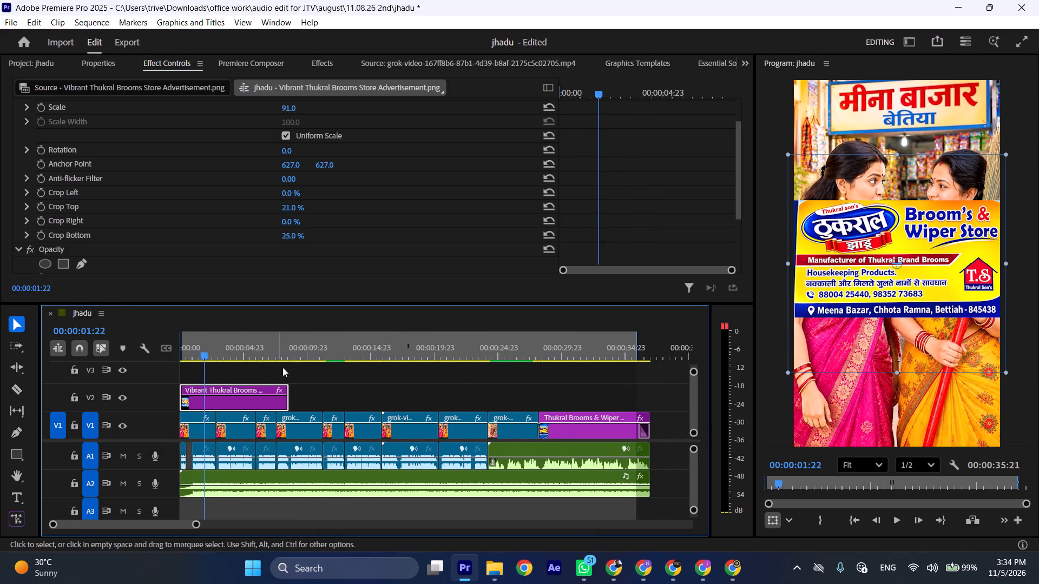
pyautogui.scroll(5, 479, 201)
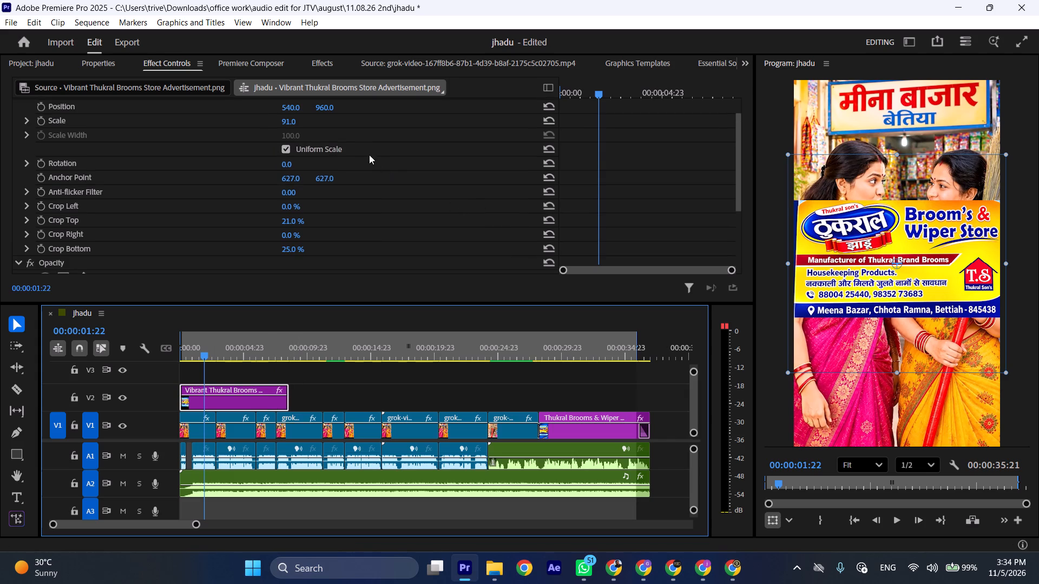
pyautogui.moveTo(326, 134); pyautogui.dragTo(34, 130)
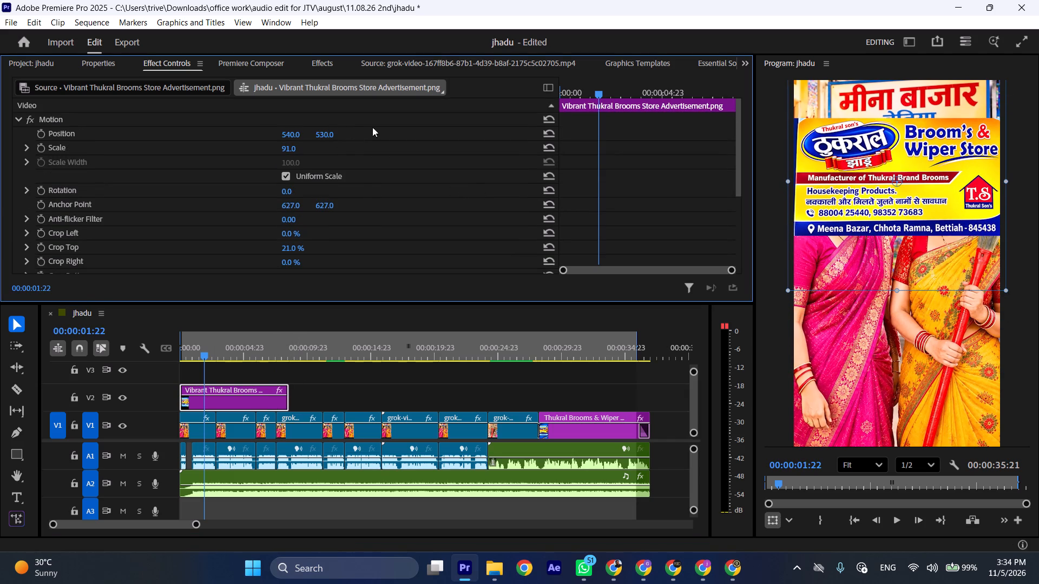
pyautogui.moveTo(321, 136); pyautogui.dragTo(176, 116)
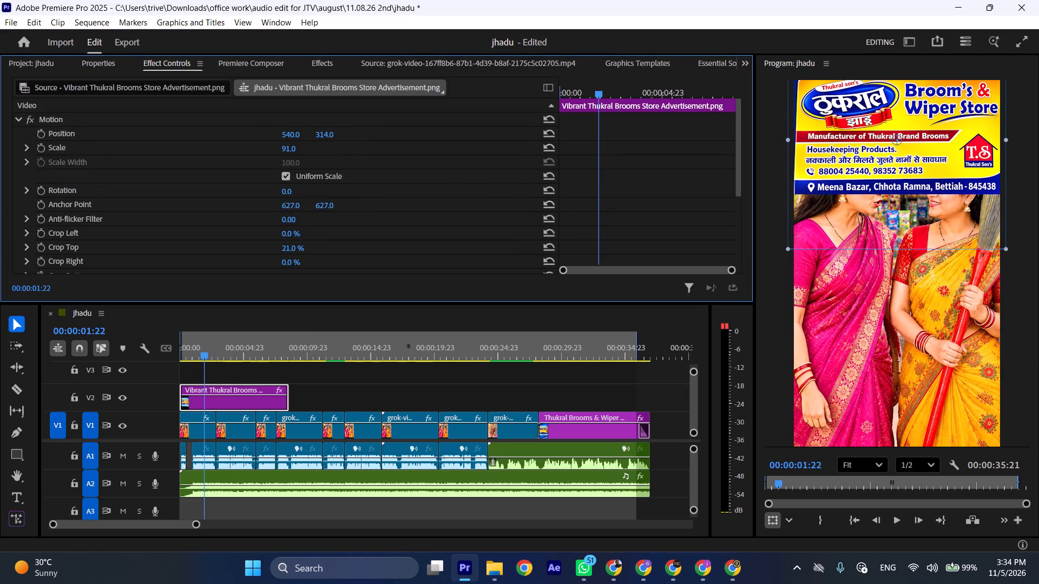
pyautogui.moveTo(176, 116); pyautogui.dragTo(172, 116)
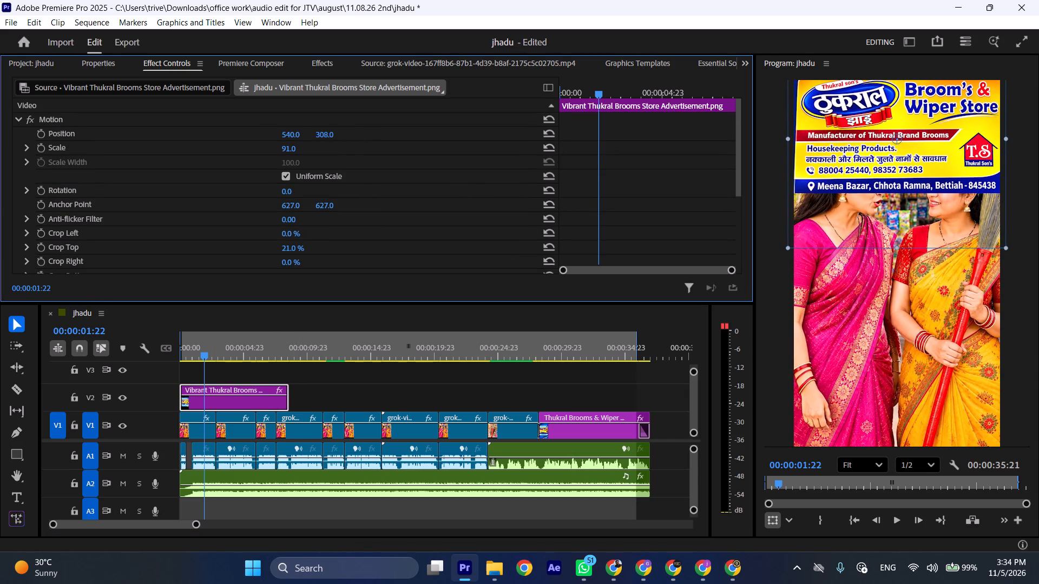
pyautogui.moveTo(172, 116); pyautogui.dragTo(175, 117)
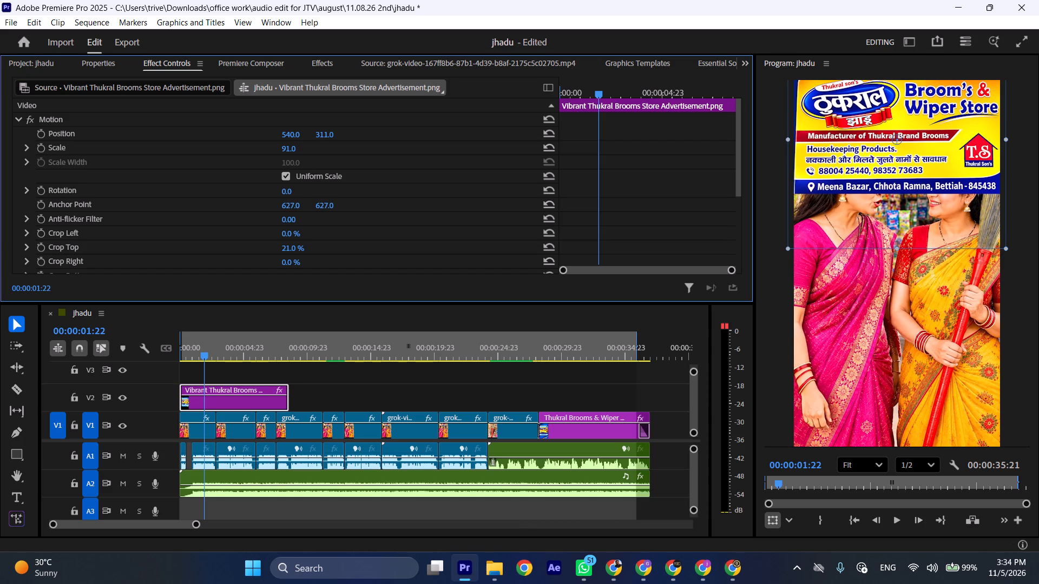
pyautogui.moveTo(175, 117); pyautogui.dragTo(177, 117)
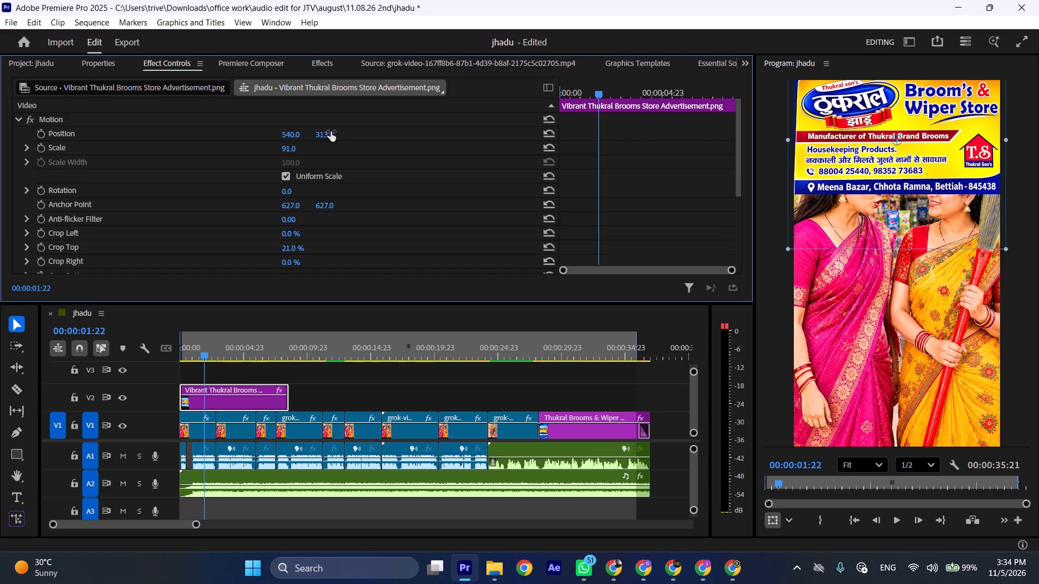
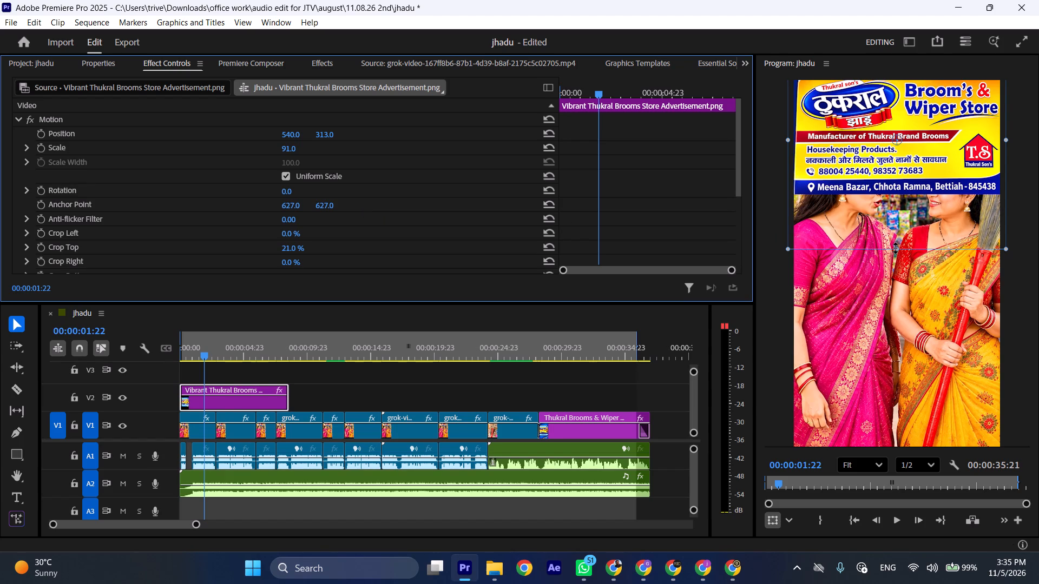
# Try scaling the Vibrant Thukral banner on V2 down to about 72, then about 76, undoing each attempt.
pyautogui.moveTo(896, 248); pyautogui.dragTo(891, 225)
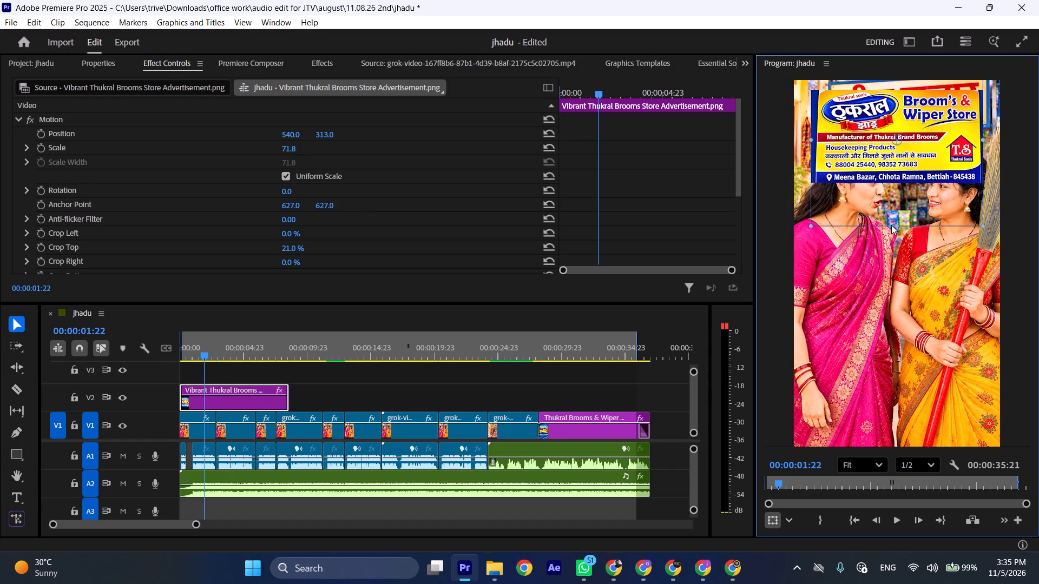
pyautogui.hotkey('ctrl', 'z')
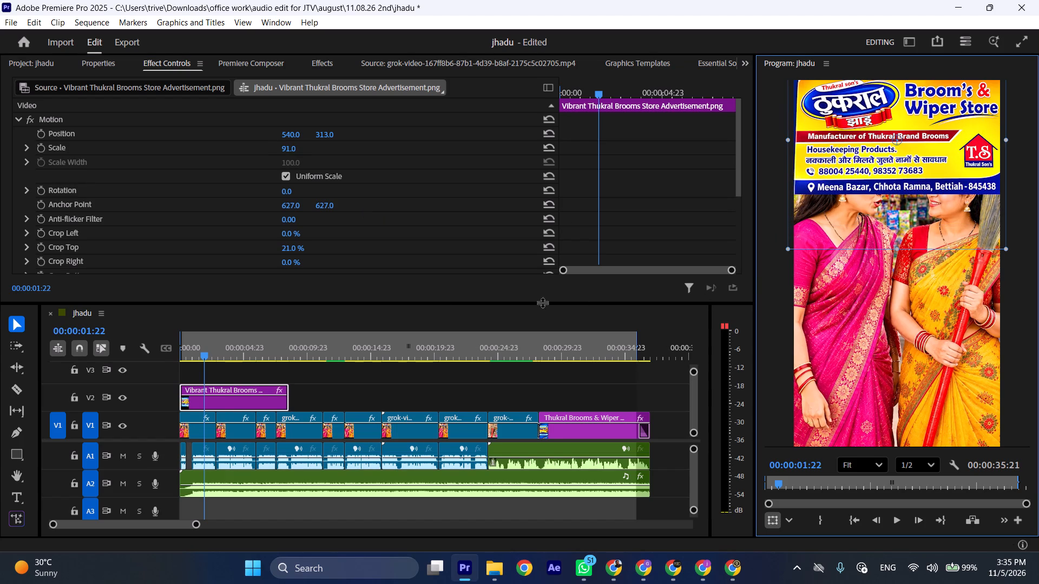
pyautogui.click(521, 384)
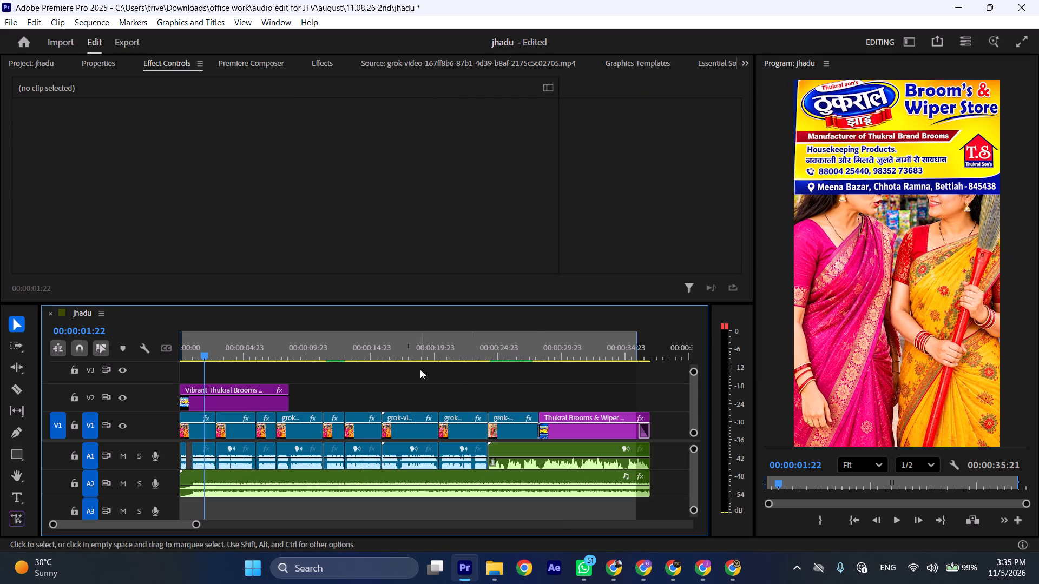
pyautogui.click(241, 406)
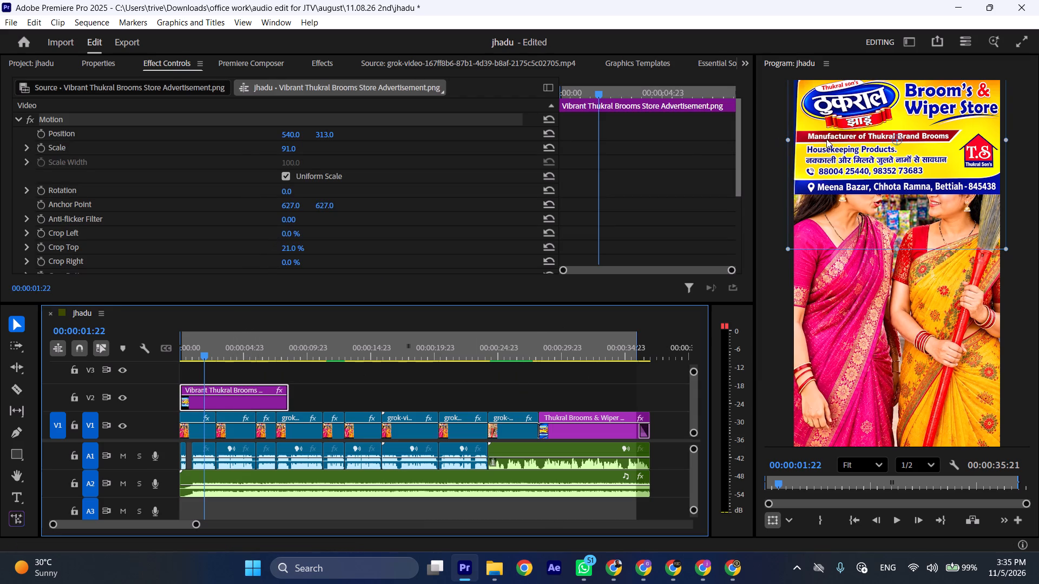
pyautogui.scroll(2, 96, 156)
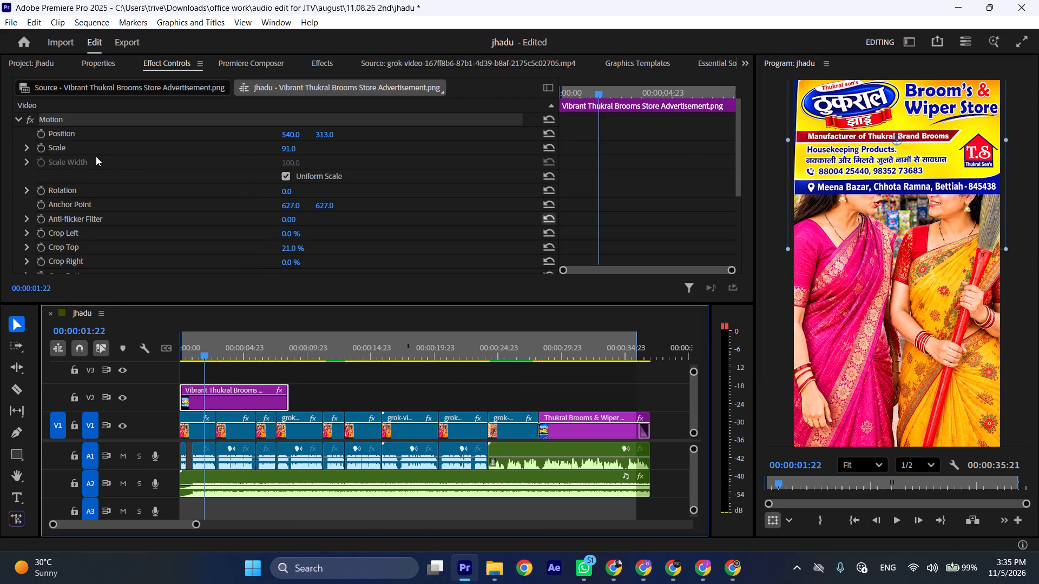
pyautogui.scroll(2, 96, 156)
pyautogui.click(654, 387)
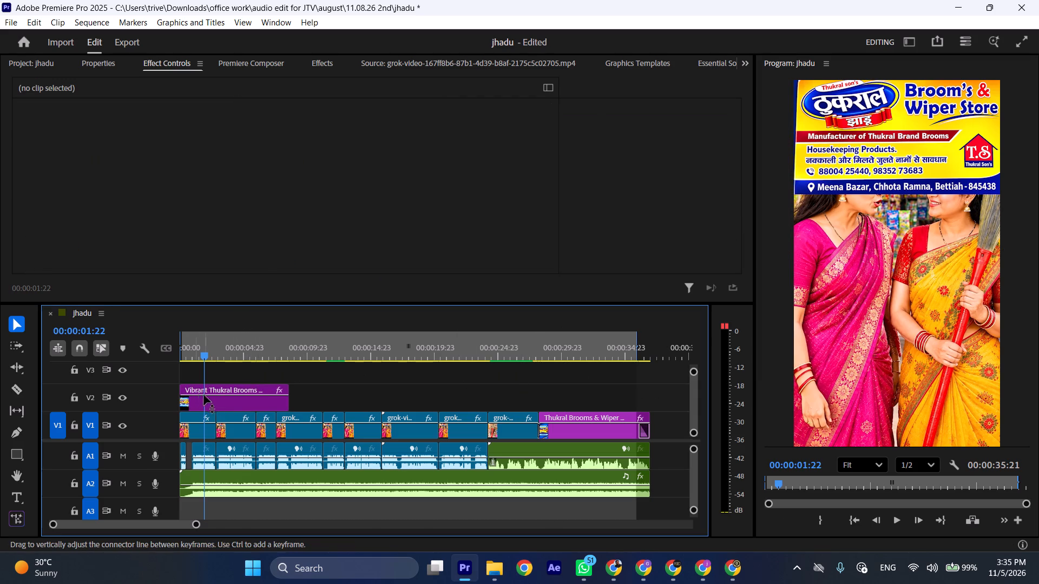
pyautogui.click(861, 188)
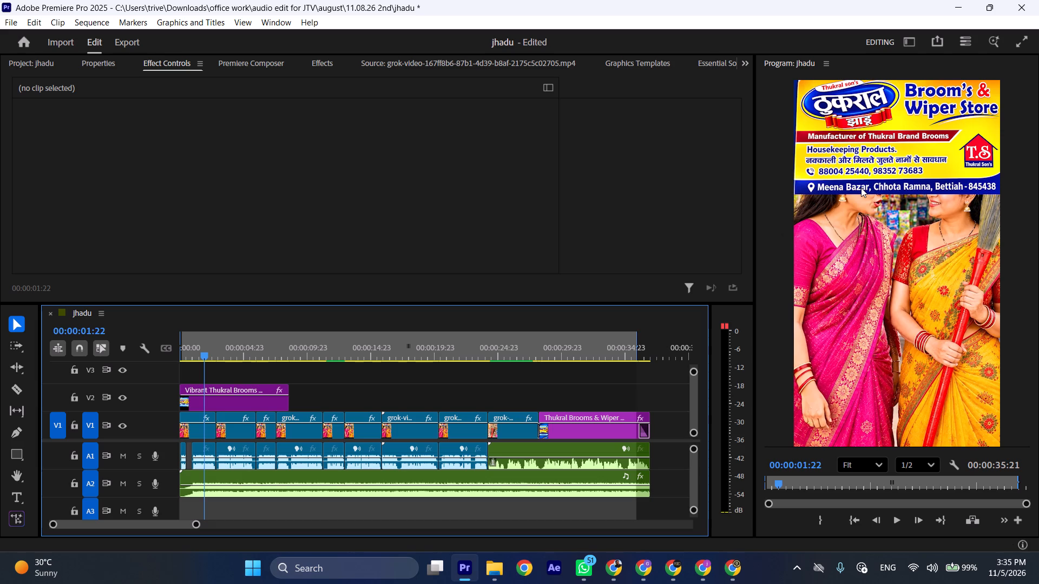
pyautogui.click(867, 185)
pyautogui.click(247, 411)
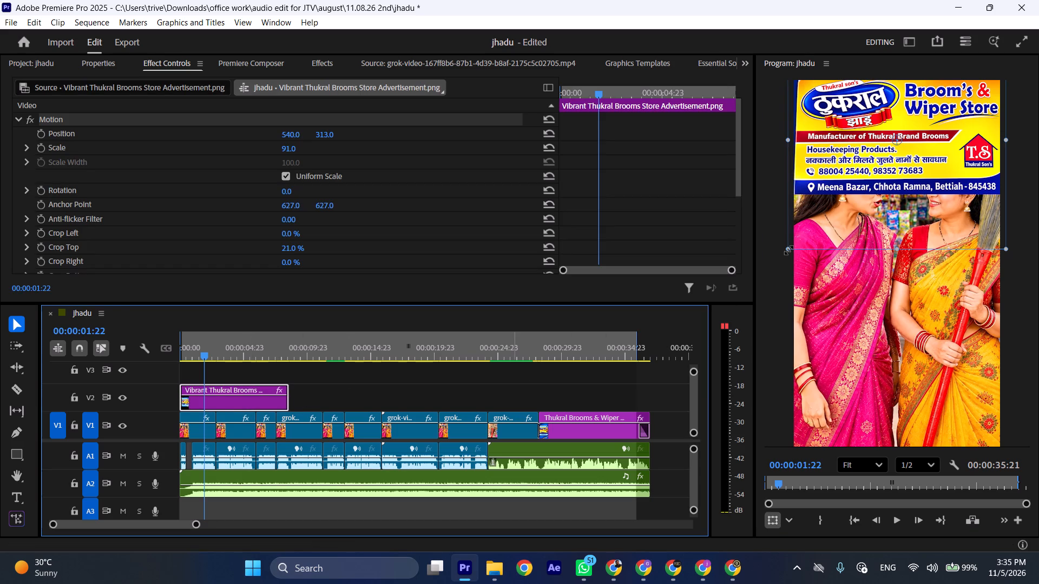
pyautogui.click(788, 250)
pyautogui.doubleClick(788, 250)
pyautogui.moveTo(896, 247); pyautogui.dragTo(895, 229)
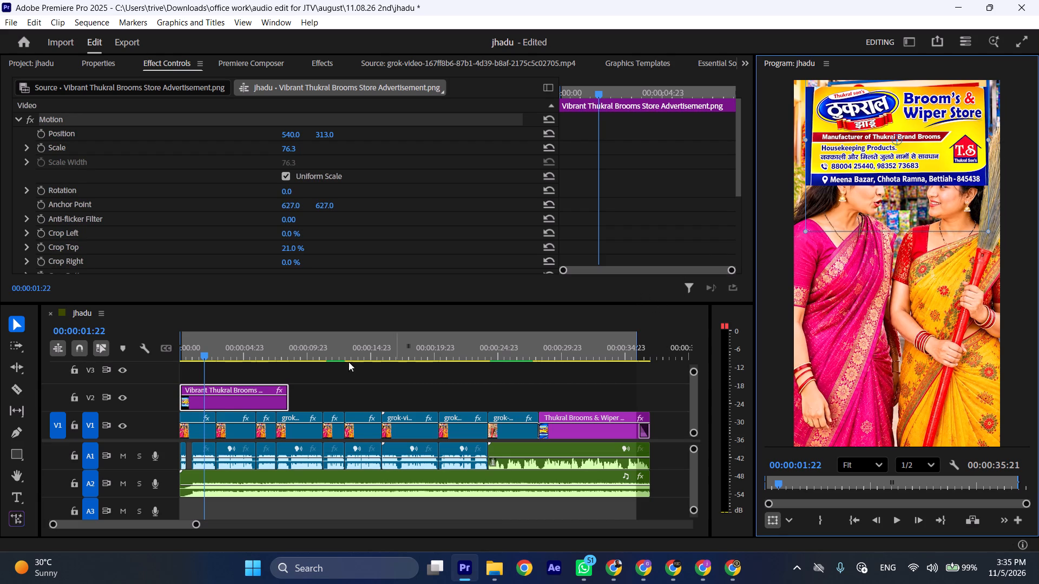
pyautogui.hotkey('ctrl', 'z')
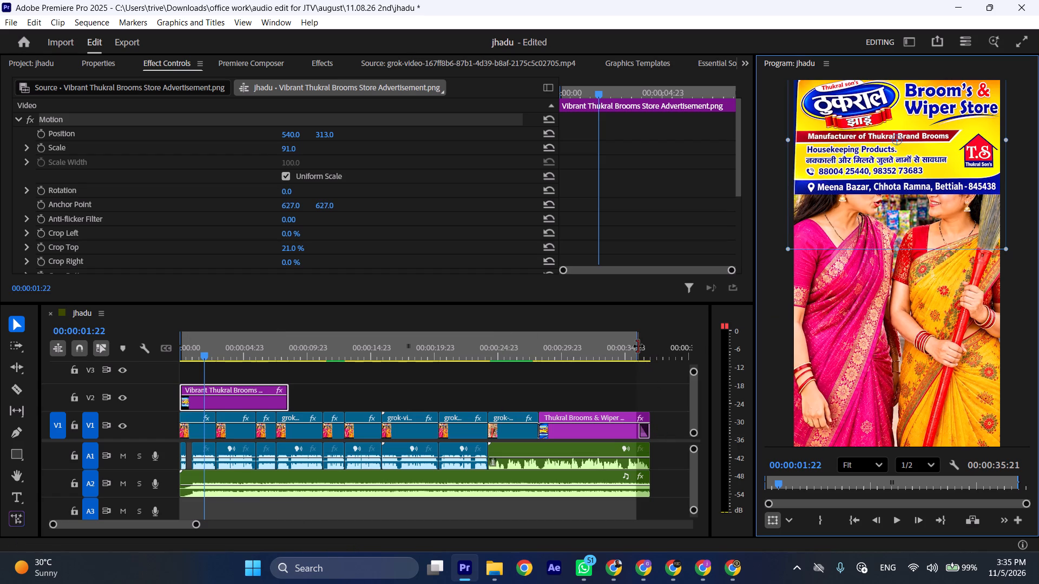
# Delete the Vibrant Thukral banner clip from V2 at the start of the sequence.
pyautogui.moveTo(251, 353); pyautogui.dragTo(252, 353)
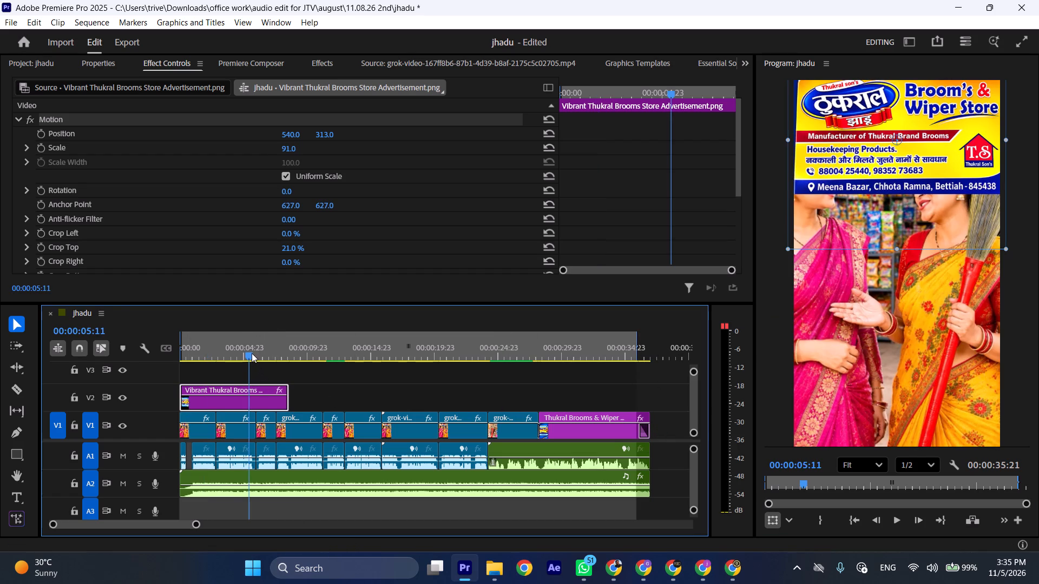
pyautogui.moveTo(252, 353); pyautogui.dragTo(255, 353)
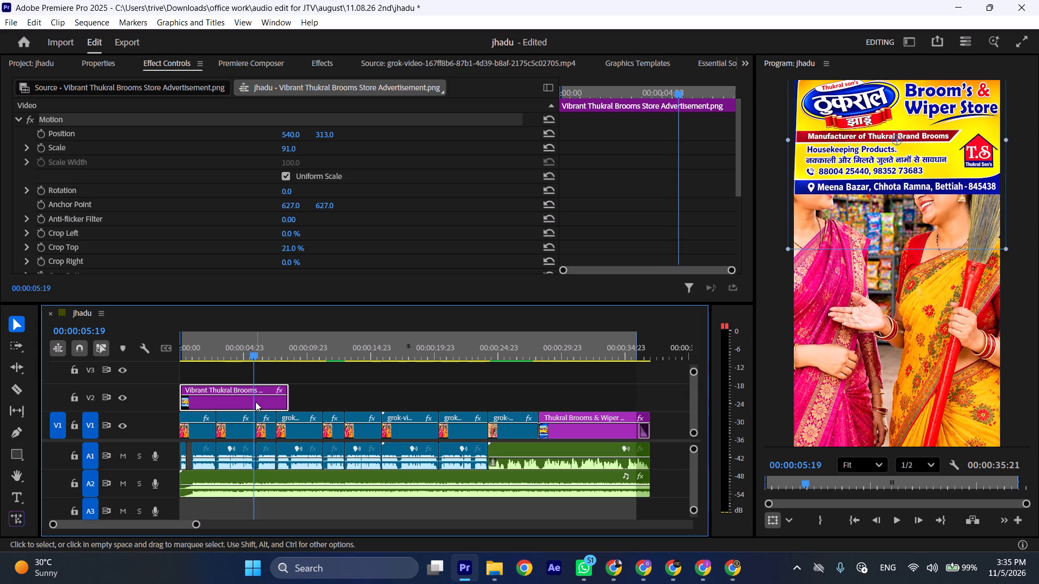
pyautogui.click(255, 402)
pyautogui.press('BackSpace')
# Review the jhadu sequence without the banner, examining the dialogue shots and the transition into the closing Thukral Brooms image.
pyautogui.moveTo(236, 360); pyautogui.dragTo(249, 360)
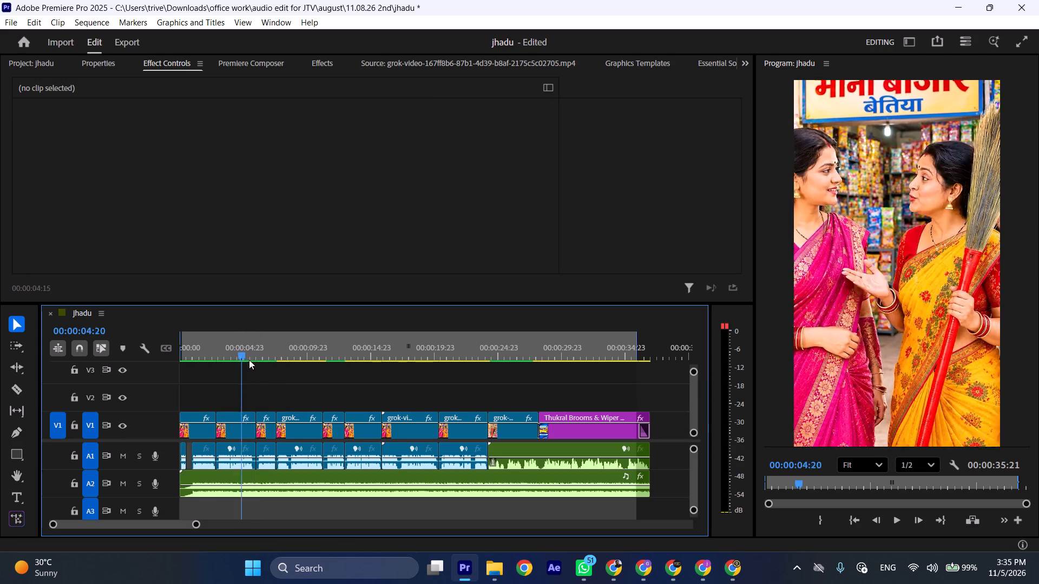
pyautogui.moveTo(249, 360); pyautogui.dragTo(307, 360)
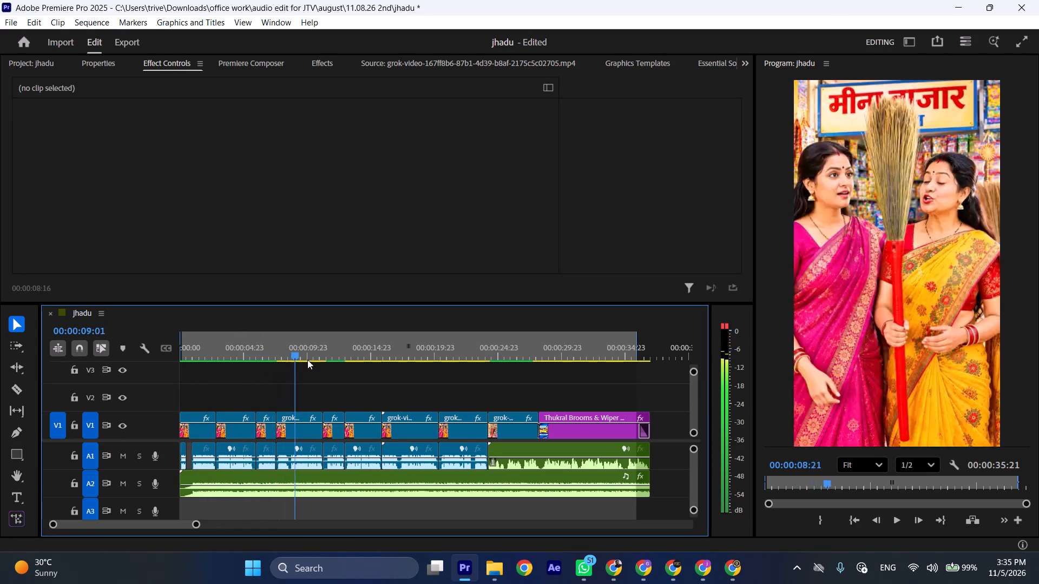
pyautogui.moveTo(307, 360); pyautogui.dragTo(614, 361)
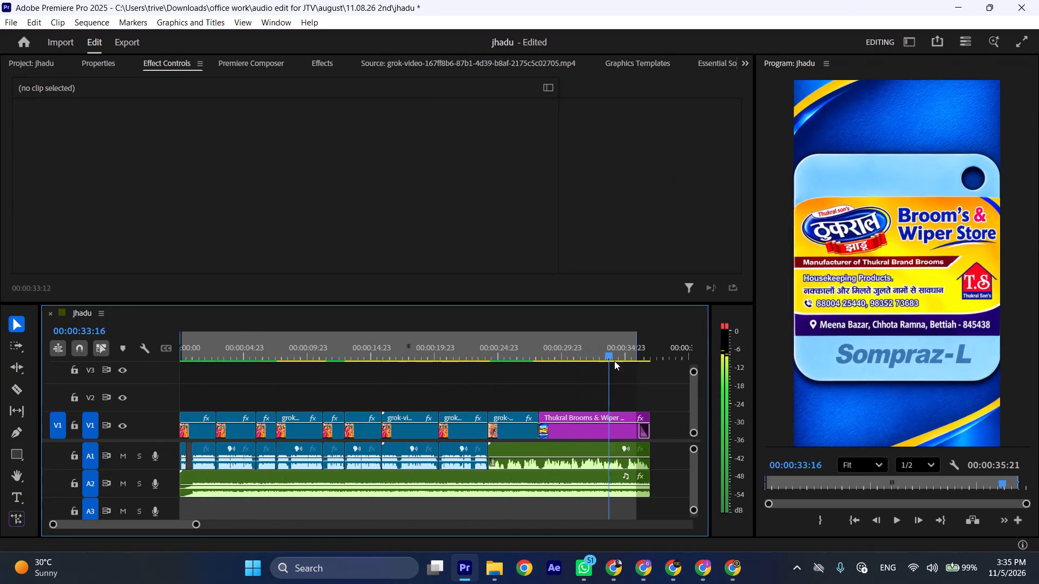
pyautogui.moveTo(614, 361); pyautogui.dragTo(535, 352)
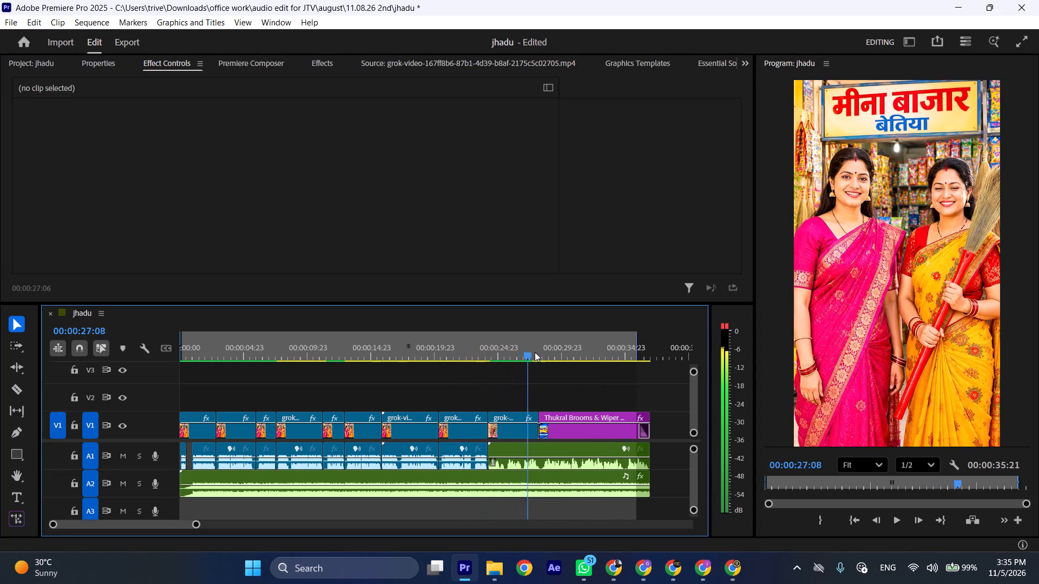
pyautogui.moveTo(535, 352); pyautogui.dragTo(534, 347)
pyautogui.press('space')
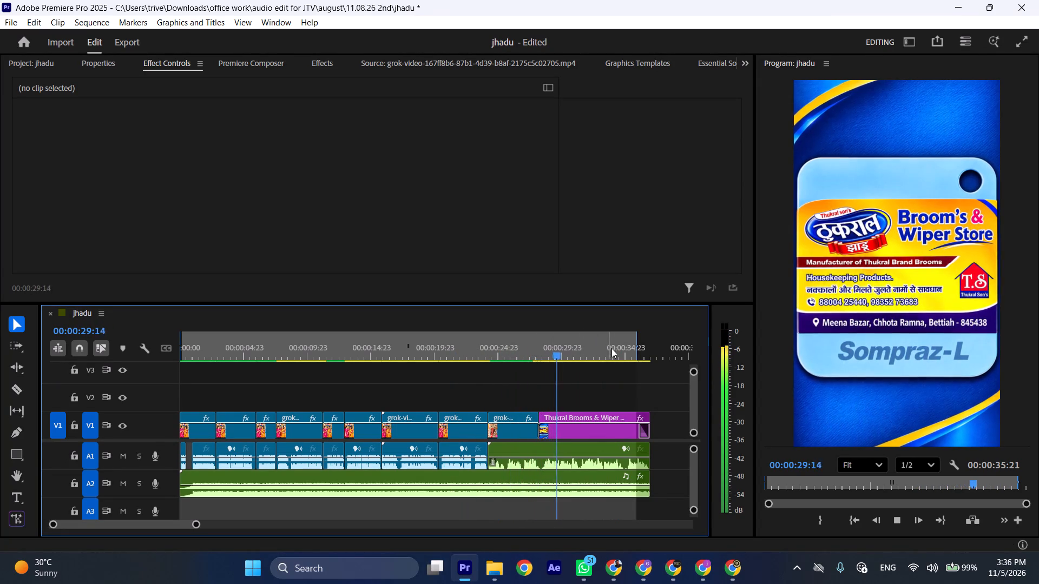
pyautogui.click(643, 356)
pyautogui.press('space')
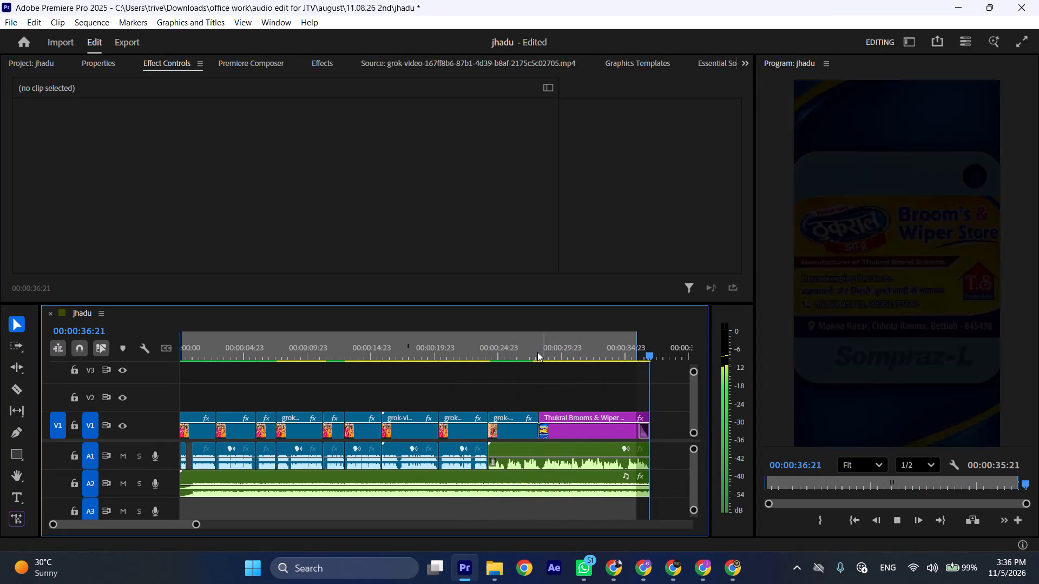
pyautogui.click(534, 351)
pyautogui.press('space')
pyautogui.moveTo(493, 342); pyautogui.dragTo(491, 342)
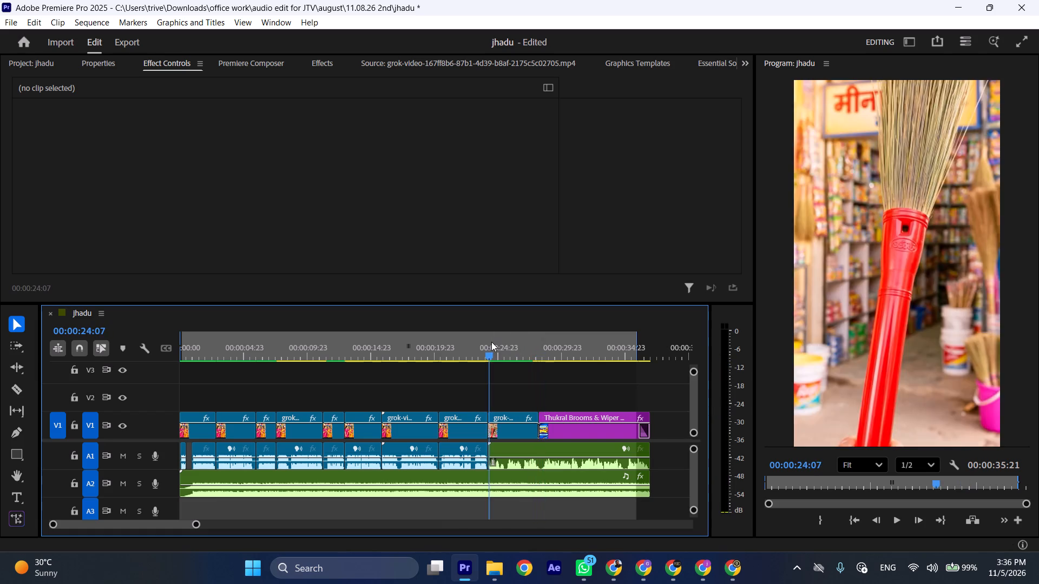
pyautogui.moveTo(491, 342); pyautogui.dragTo(488, 342)
pyautogui.press('space')
pyautogui.moveTo(488, 342); pyautogui.dragTo(387, 353)
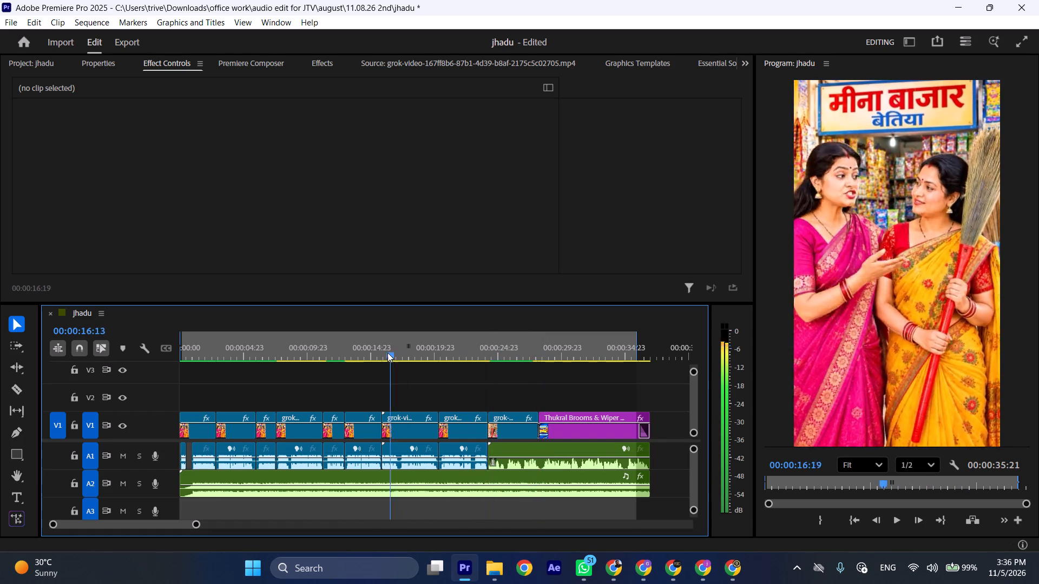
pyautogui.moveTo(387, 353); pyautogui.dragTo(542, 357)
pyautogui.press('space')
pyautogui.press('space')
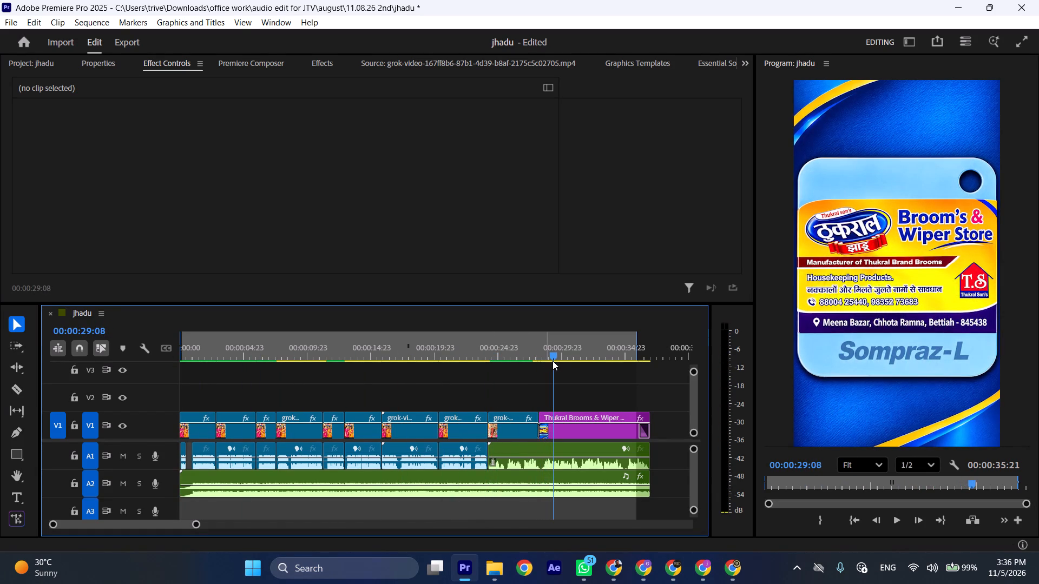
# Set the jhadu sequence's in and out range to span all clips, and deselect the clips.
pyautogui.hotkey('ctrl', 'a')
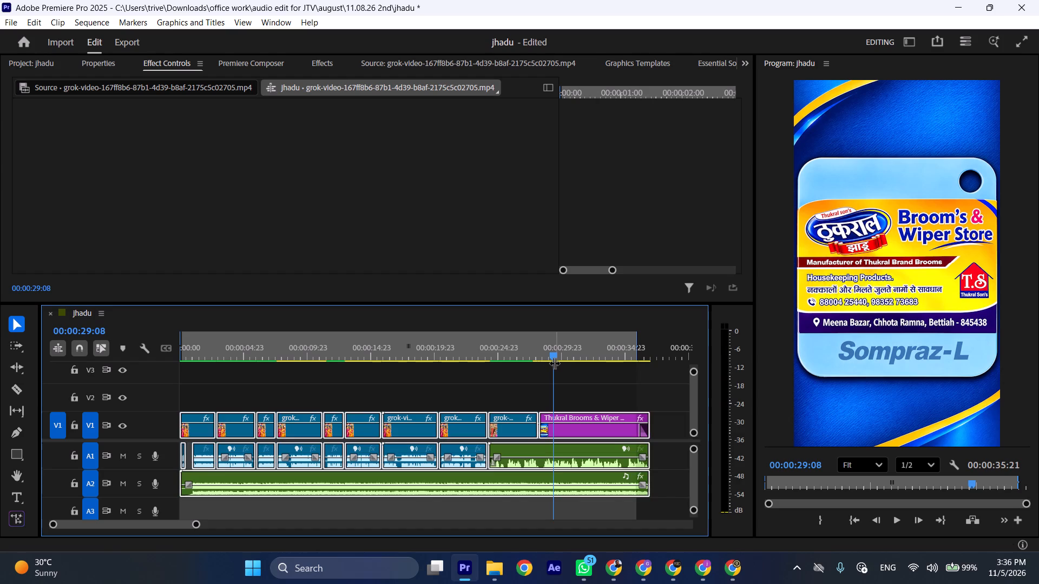
pyautogui.press('/')
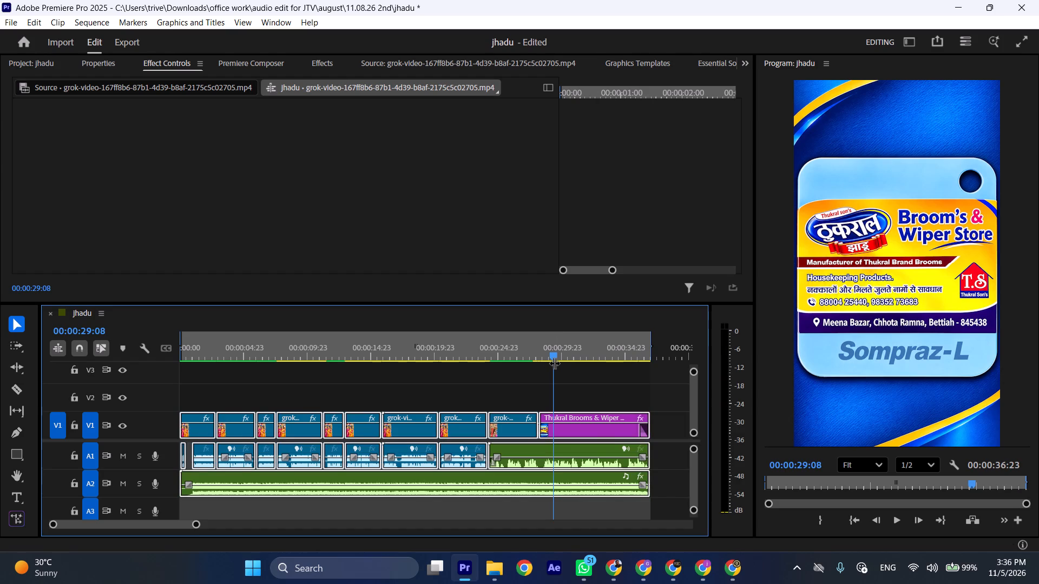
pyautogui.hotkey('ctrl', 'shift', 'x')
pyautogui.click(551, 390)
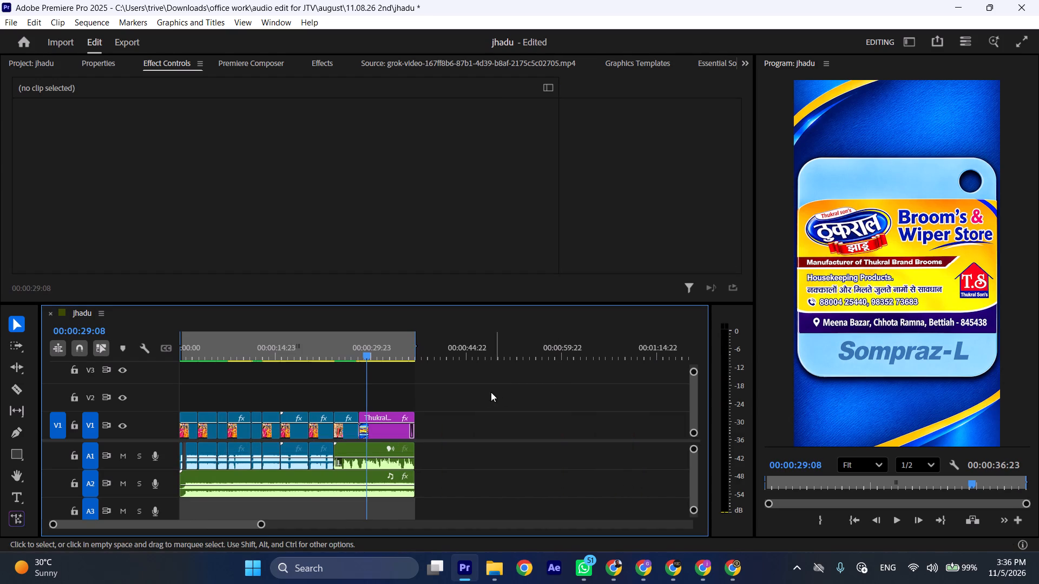
pyautogui.click(694, 568)
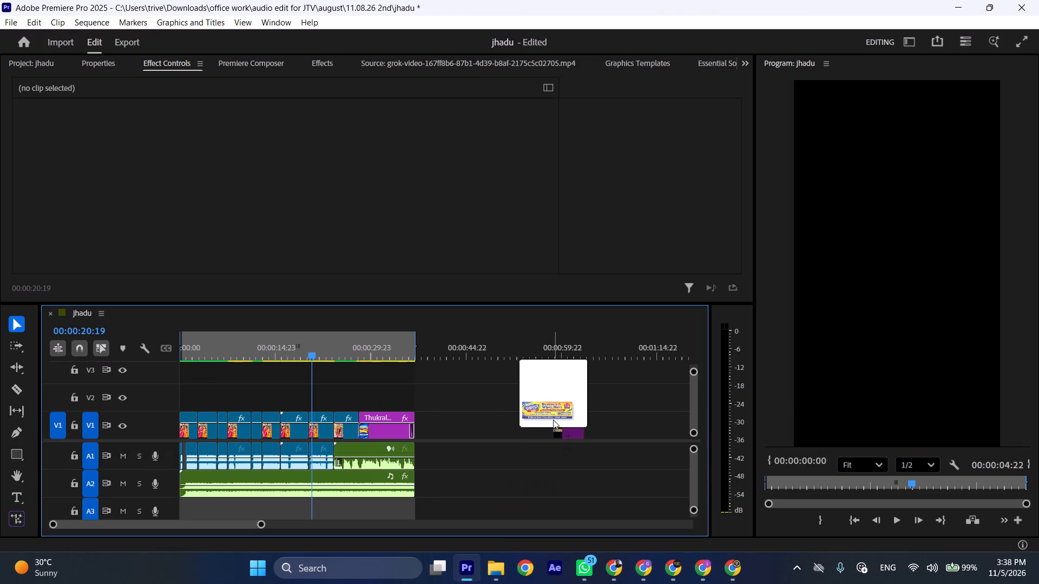
pyautogui.moveTo(553, 420); pyautogui.dragTo(452, 414)
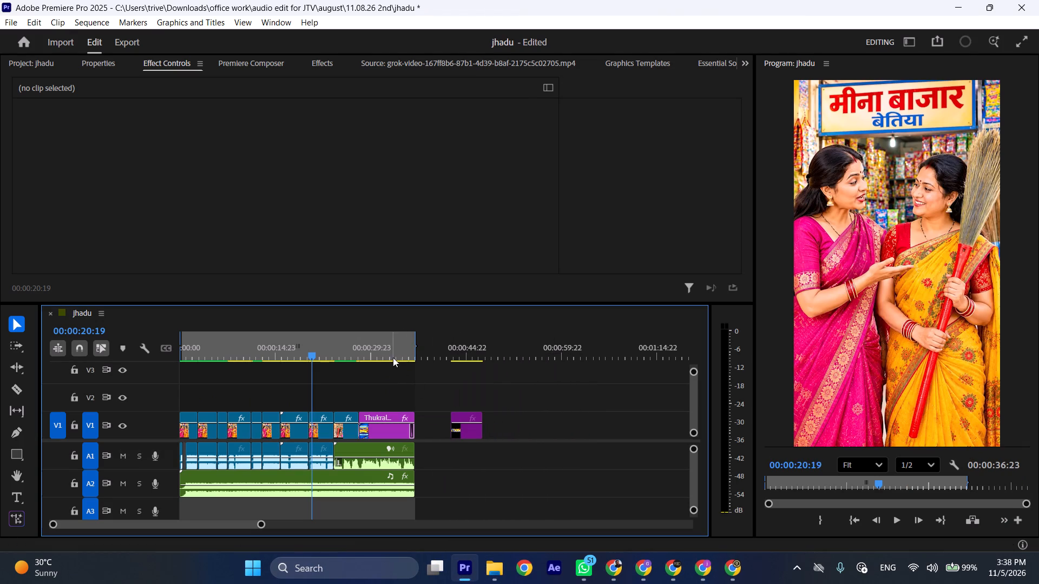
pyautogui.moveTo(472, 431); pyautogui.dragTo(415, 393)
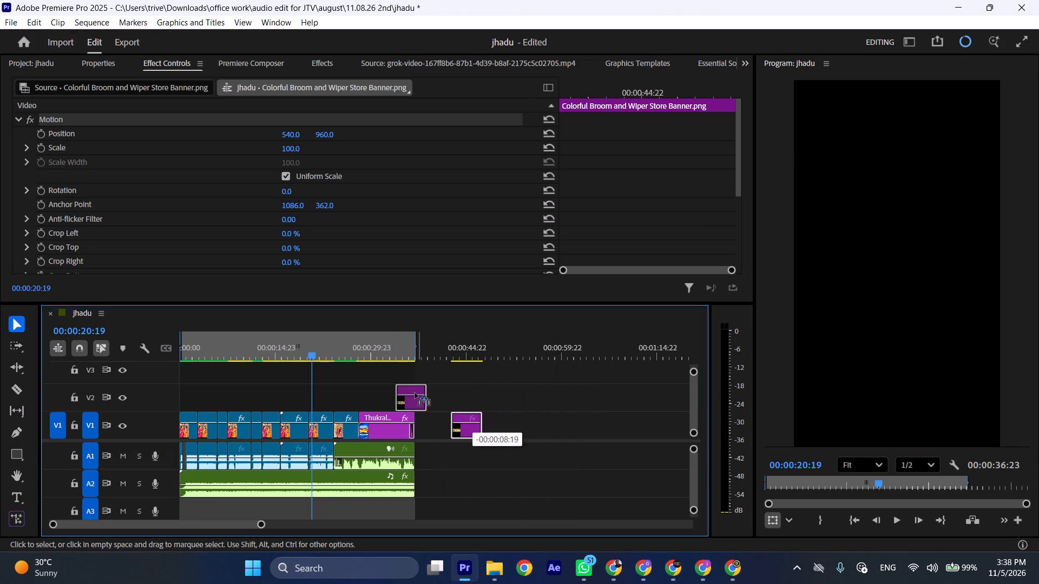
pyautogui.moveTo(415, 393); pyautogui.dragTo(404, 393)
# Fit the Colorful Broom and Wiper Store Banner clip to the frame, checking it over the closing image.
pyautogui.moveTo(392, 355); pyautogui.dragTo(388, 355)
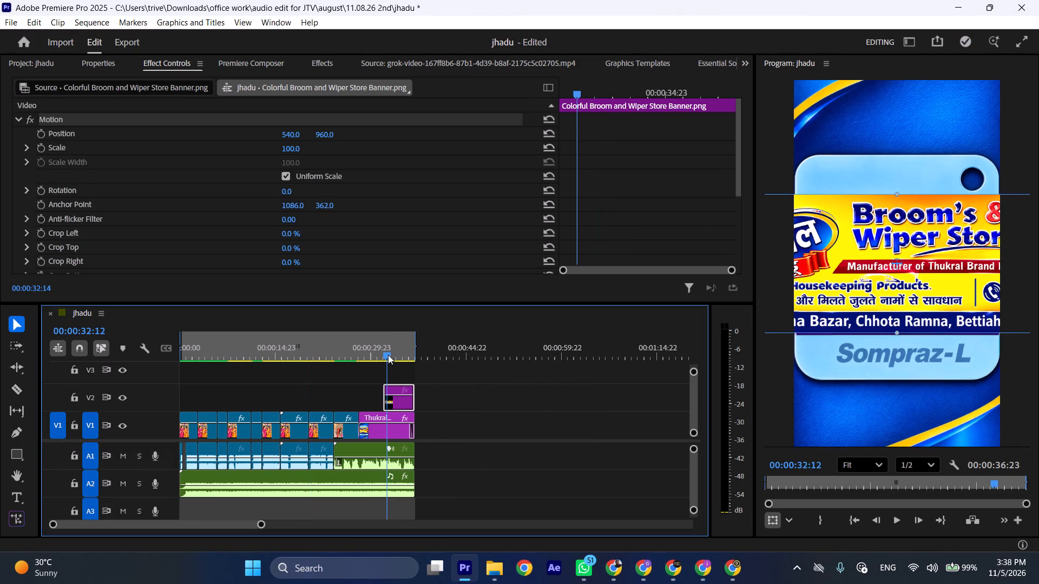
pyautogui.moveTo(388, 355); pyautogui.dragTo(367, 355)
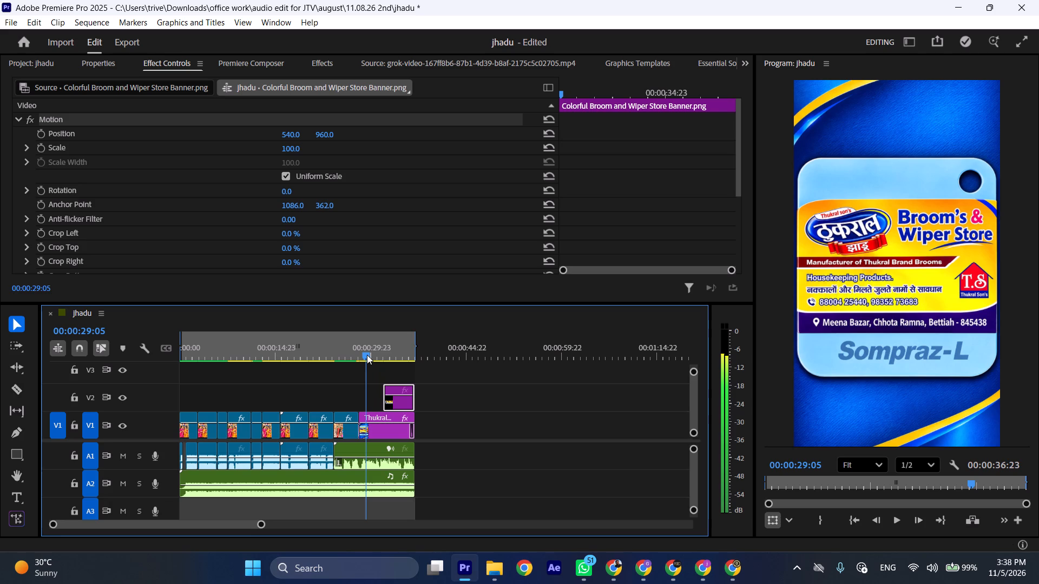
pyautogui.moveTo(367, 355); pyautogui.dragTo(393, 361)
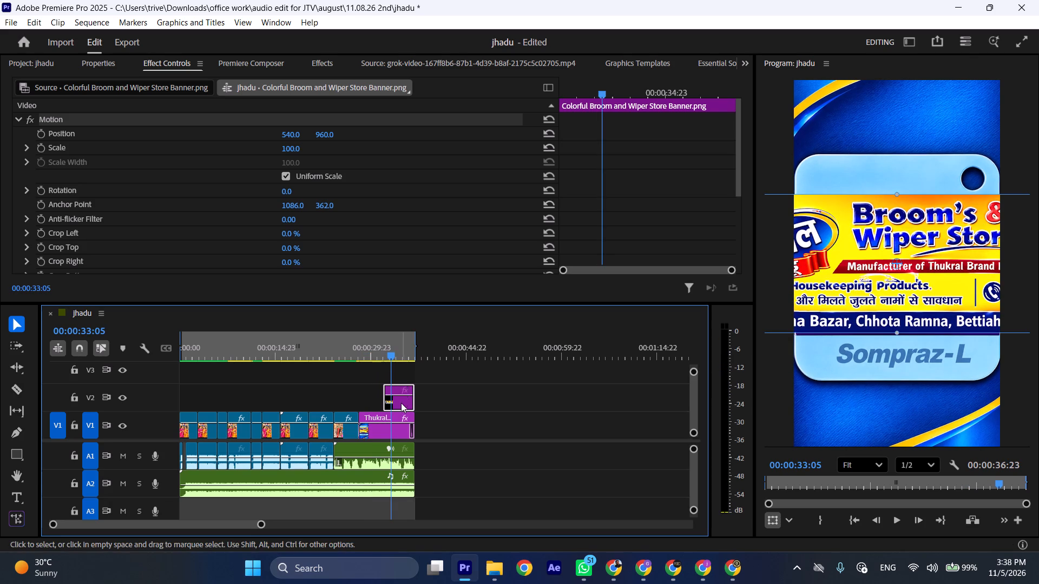
pyautogui.rightClick(401, 403)
pyautogui.click(445, 511)
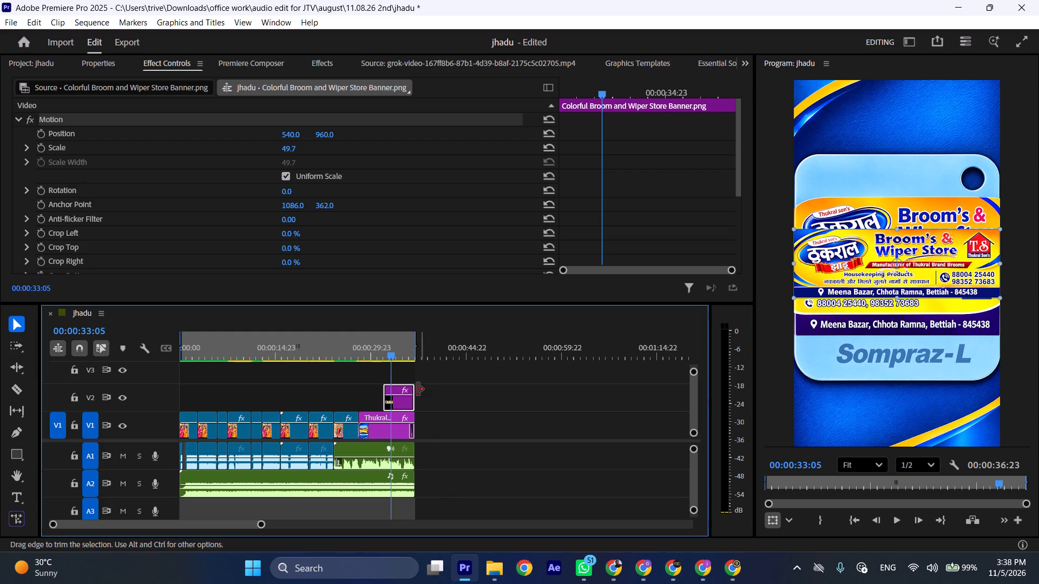
# Delete the closing Thukral image clip from the end of V1.
pyautogui.moveTo(368, 359); pyautogui.dragTo(398, 365)
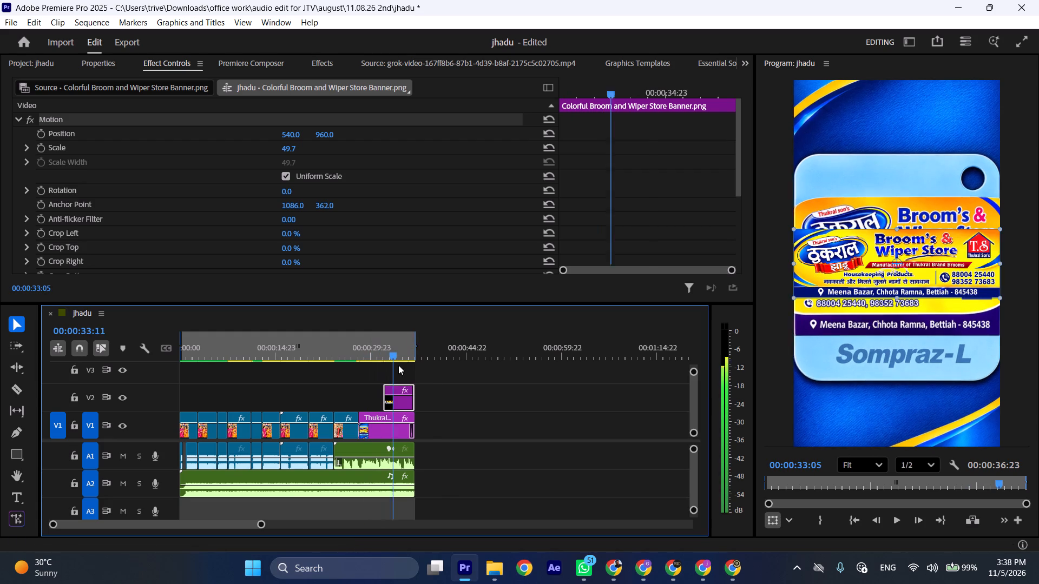
pyautogui.moveTo(398, 365); pyautogui.dragTo(409, 368)
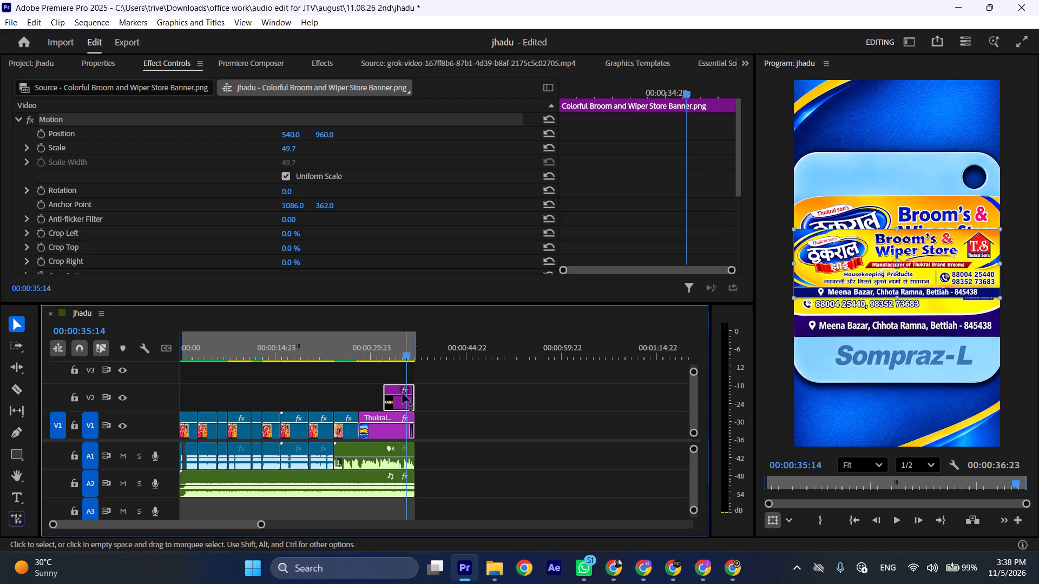
pyautogui.click(384, 428)
pyautogui.press('BackSpace')
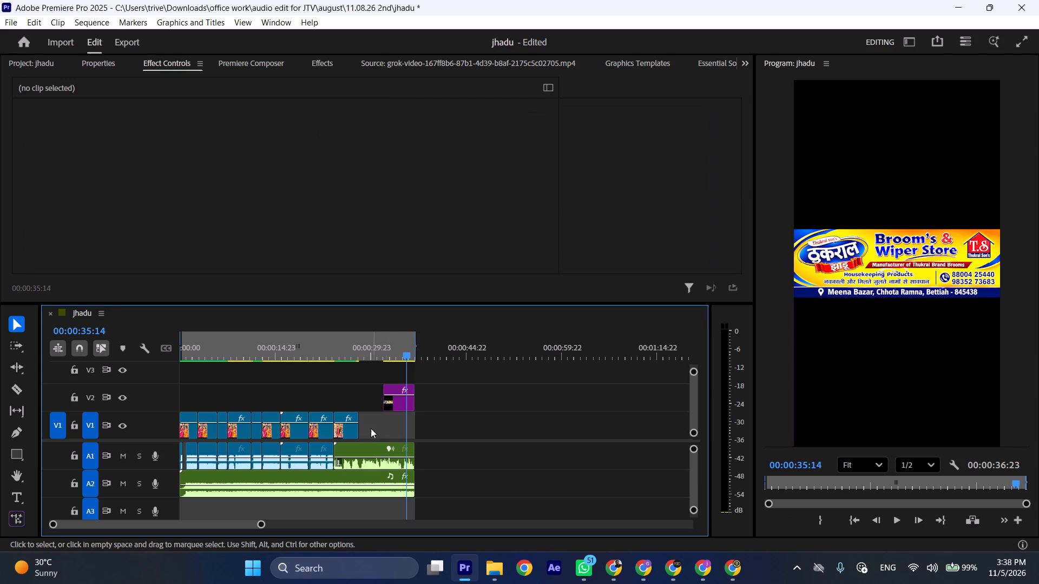
# Extend the banner clip on V2 back to the start of the sequence, covering its full length.
pyautogui.click(384, 393)
pyautogui.moveTo(383, 391); pyautogui.dragTo(154, 391)
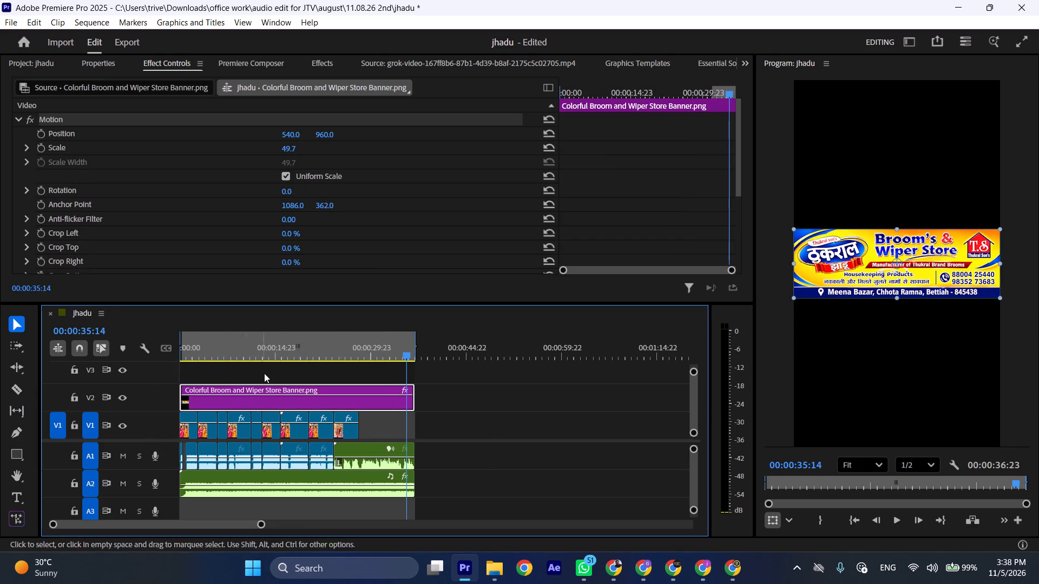
# Move the banner to the top of the frame over the मीना बाजार signboard, setting its vertical position to 170.
pyautogui.click(282, 343)
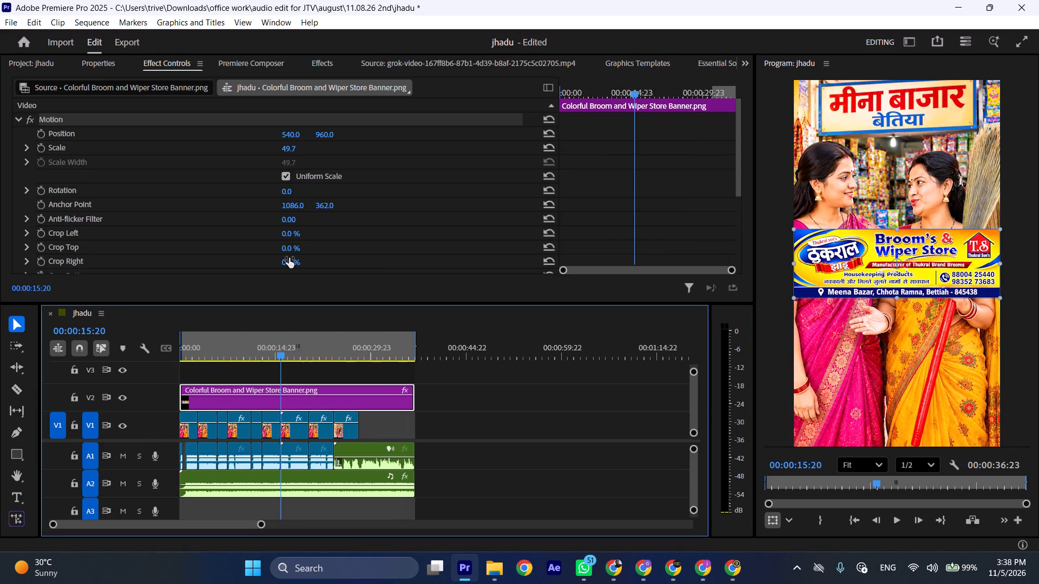
pyautogui.moveTo(332, 133); pyautogui.dragTo(424, 189)
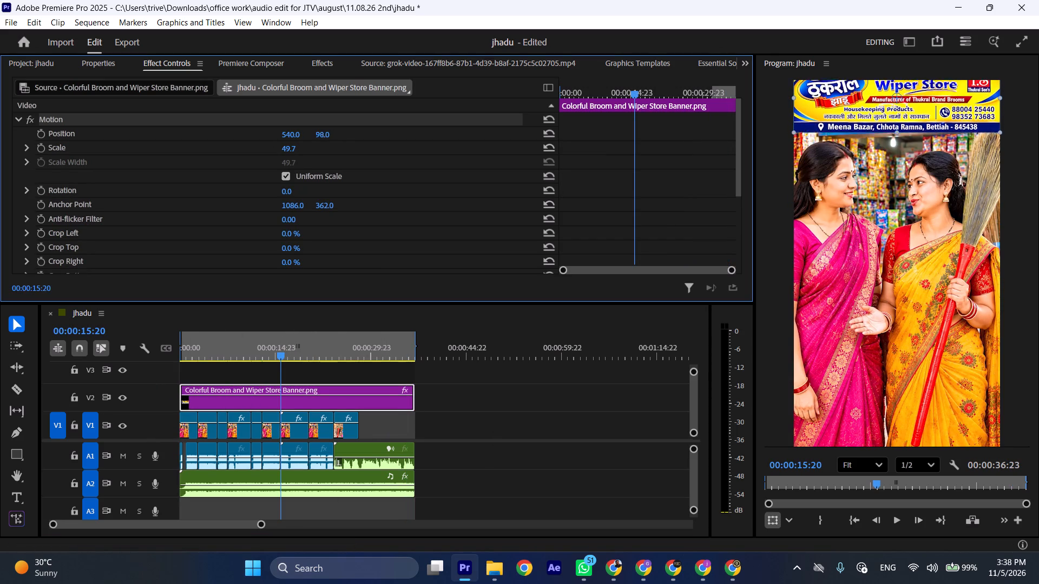
pyautogui.moveTo(424, 189); pyautogui.dragTo(480, 213)
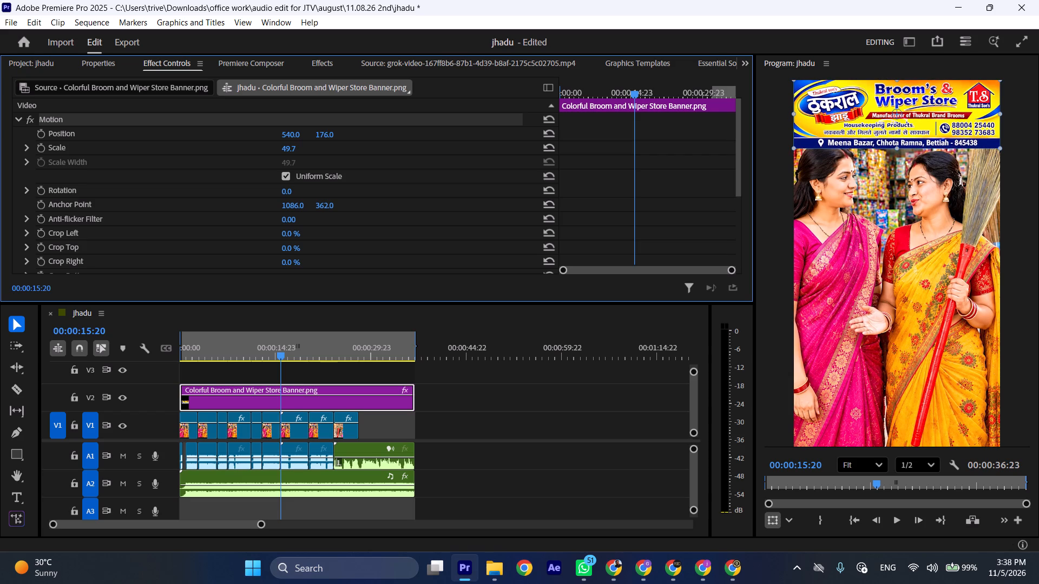
pyautogui.moveTo(480, 213); pyautogui.dragTo(476, 213)
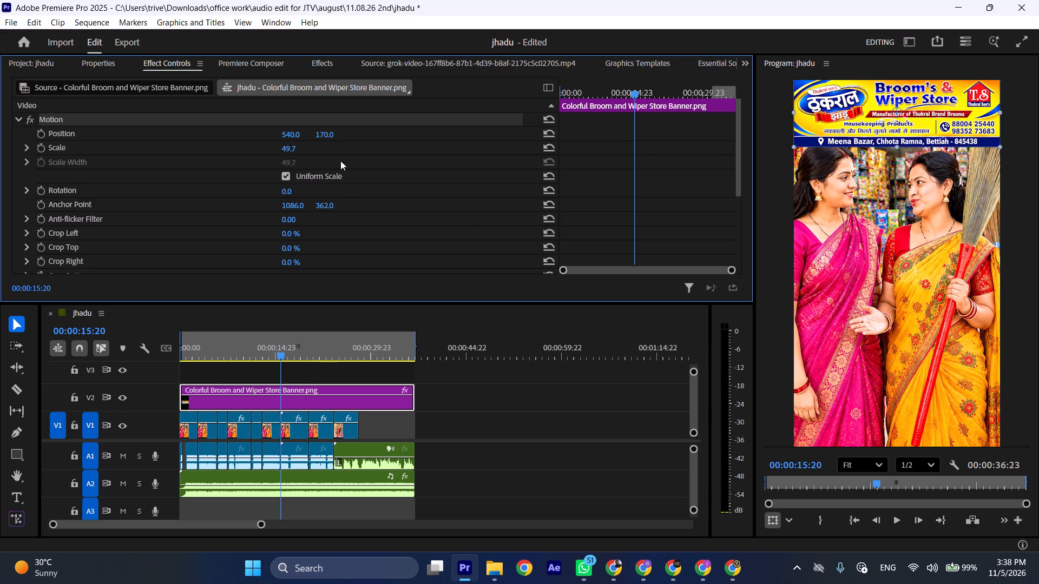
# Shift all the V1 video clips down beneath the banner by setting their vertical position to 1024, and deselect them.
pyautogui.moveTo(390, 424); pyautogui.dragTo(160, 421)
pyautogui.click(94, 63)
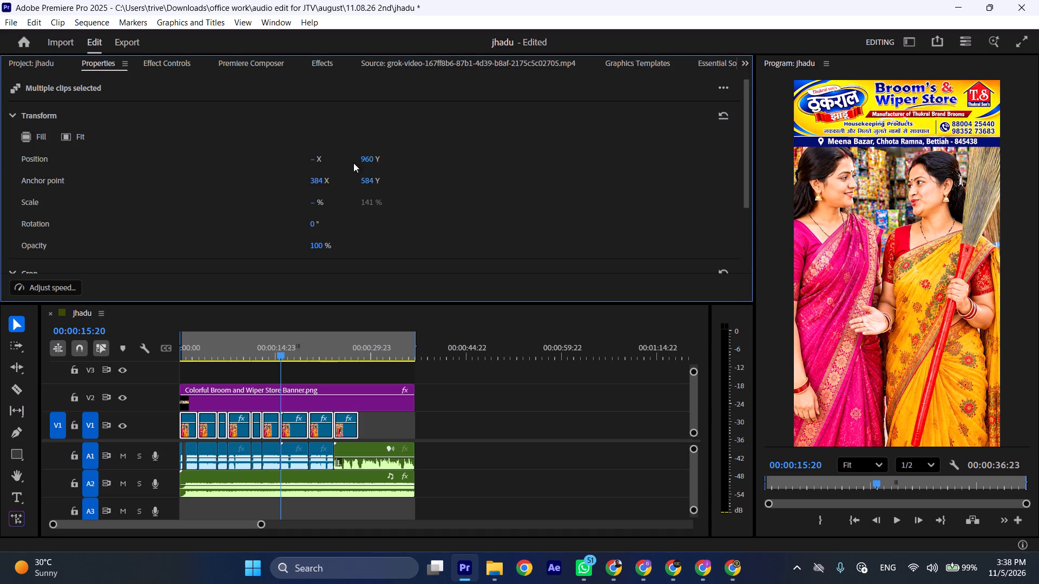
pyautogui.moveTo(370, 161); pyautogui.dragTo(444, 176)
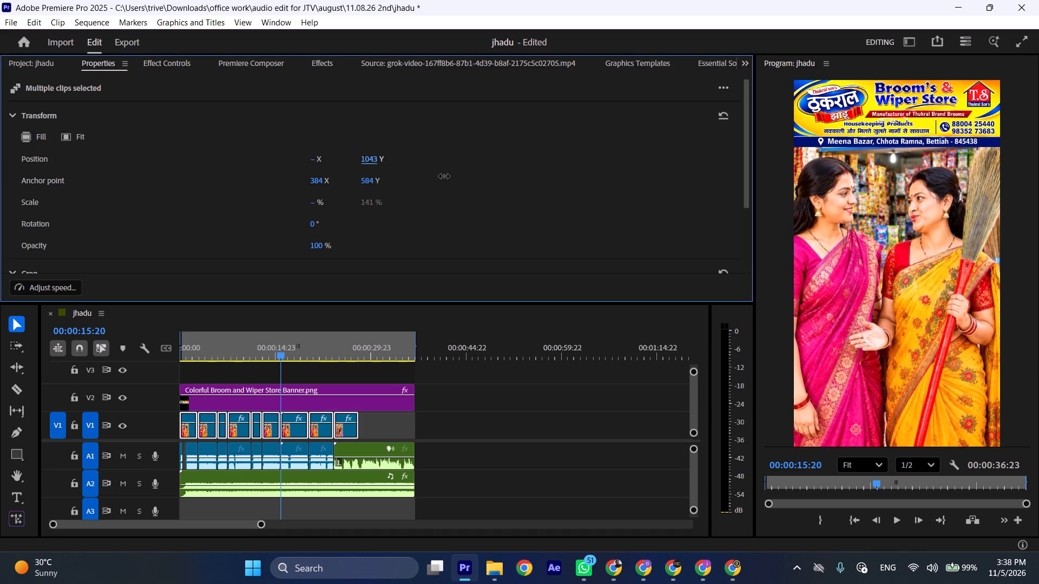
pyautogui.moveTo(444, 176); pyautogui.dragTo(428, 173)
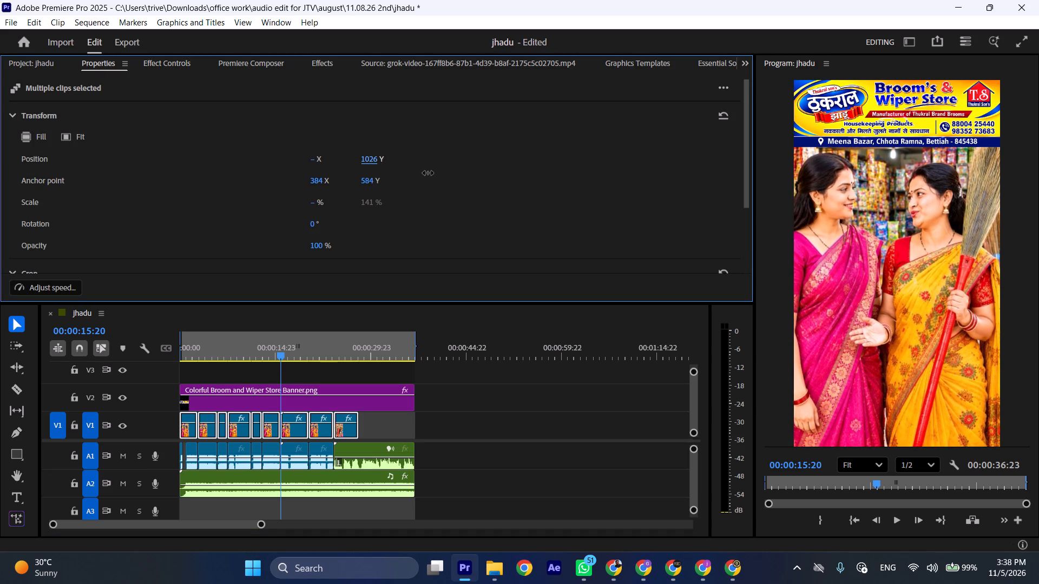
pyautogui.moveTo(428, 173); pyautogui.dragTo(427, 173)
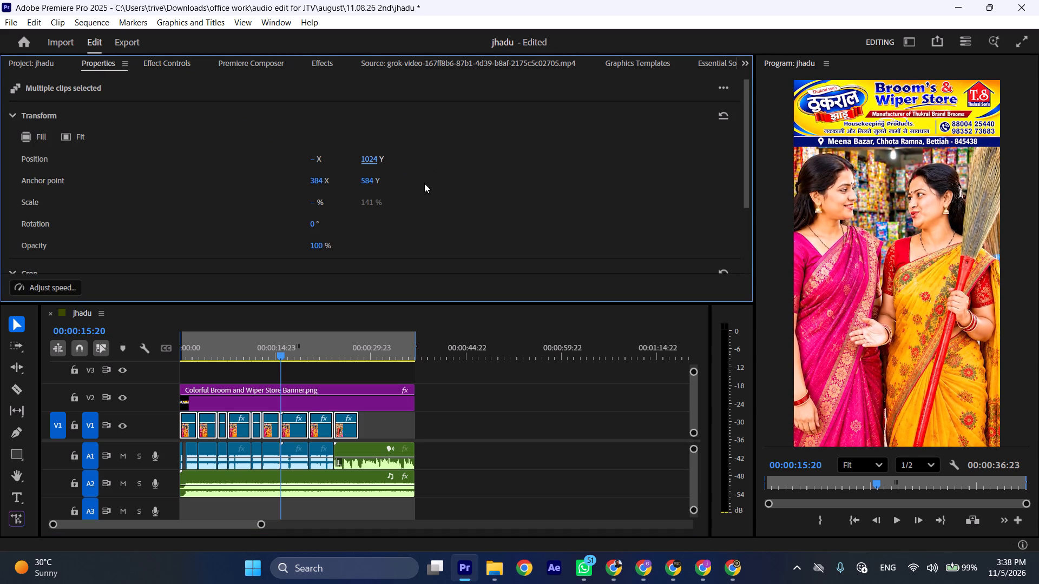
pyautogui.click(478, 400)
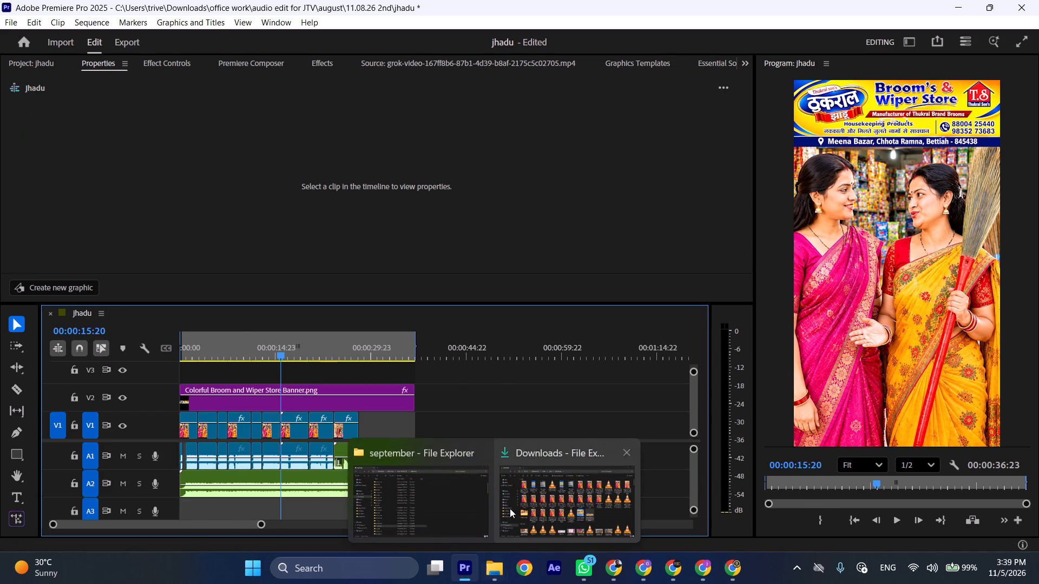
# Add Vibrant Cleaning Brands Product Tag from the Downloads folder to V1, past the end of the jhadu sequence's clips.
pyautogui.click(516, 501)
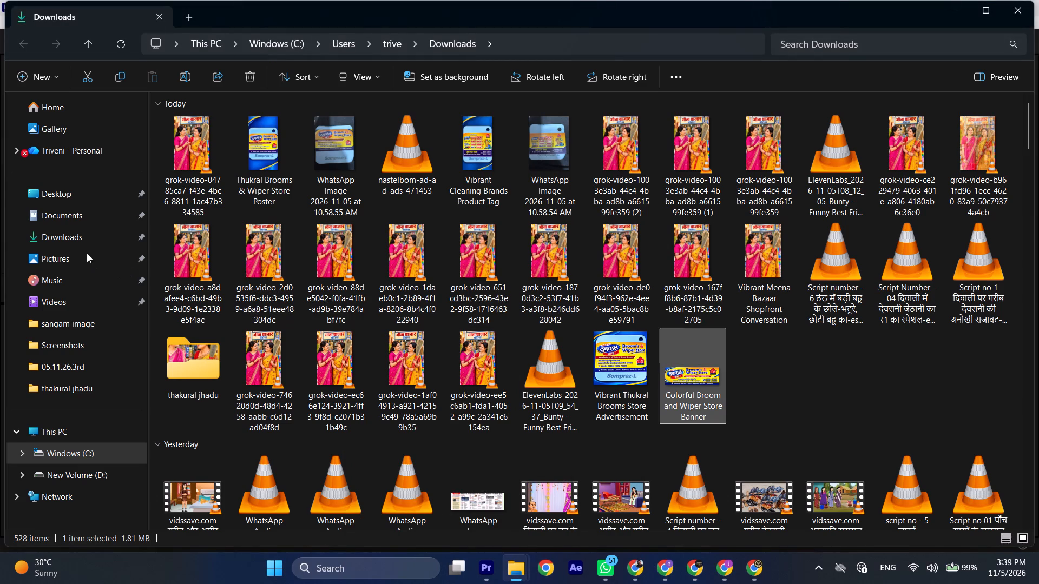
pyautogui.click(85, 242)
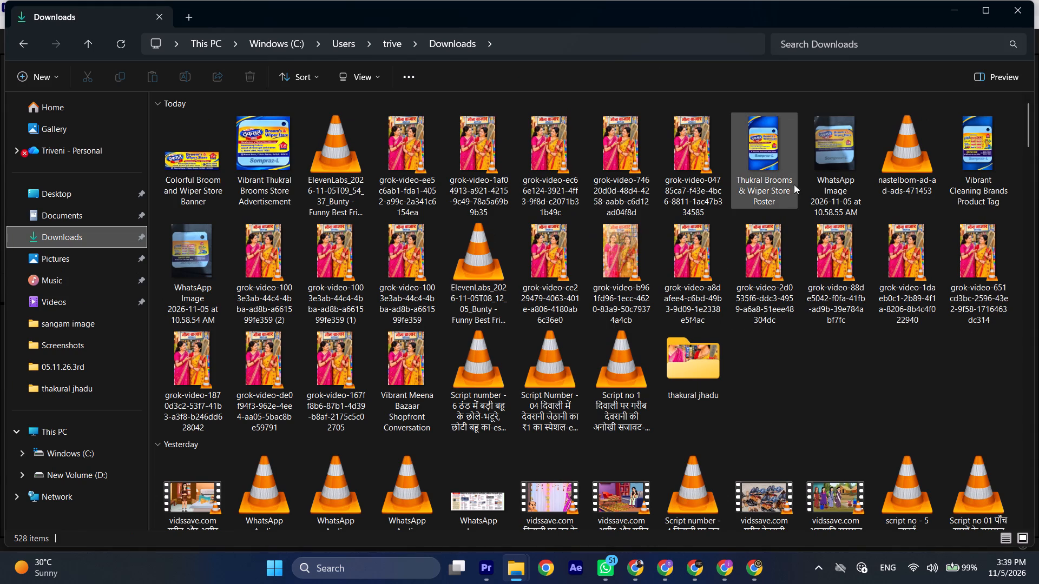
pyautogui.moveTo(981, 141); pyautogui.dragTo(693, 463)
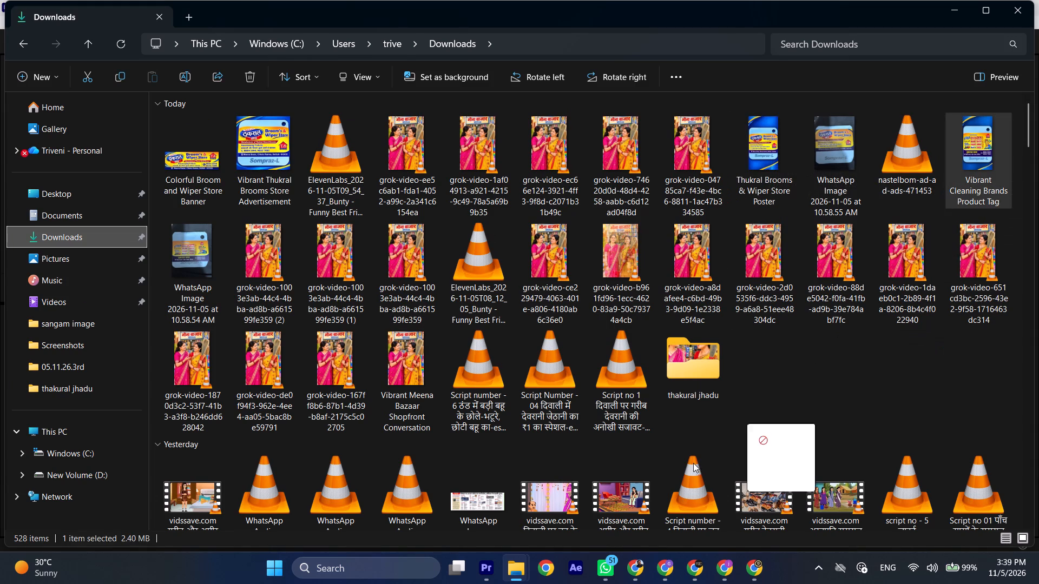
pyautogui.moveTo(693, 463); pyautogui.dragTo(466, 416)
# Fit the Vibrant Cleaning Brands Product Tag image on V1 to the frame.
pyautogui.moveTo(469, 339); pyautogui.dragTo(481, 340)
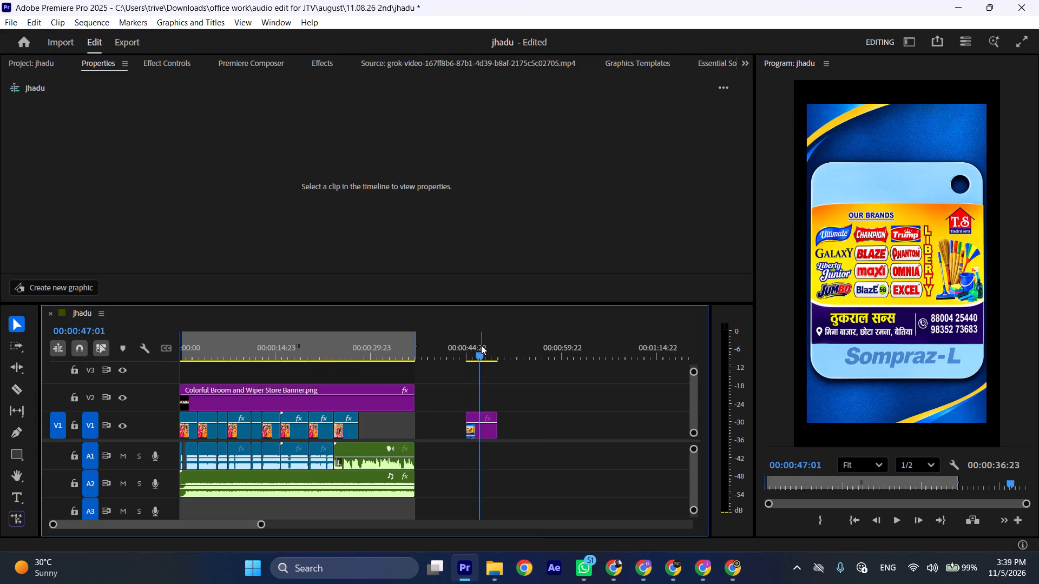
pyautogui.click(493, 429)
pyautogui.click(484, 429)
pyautogui.rightClick(484, 429)
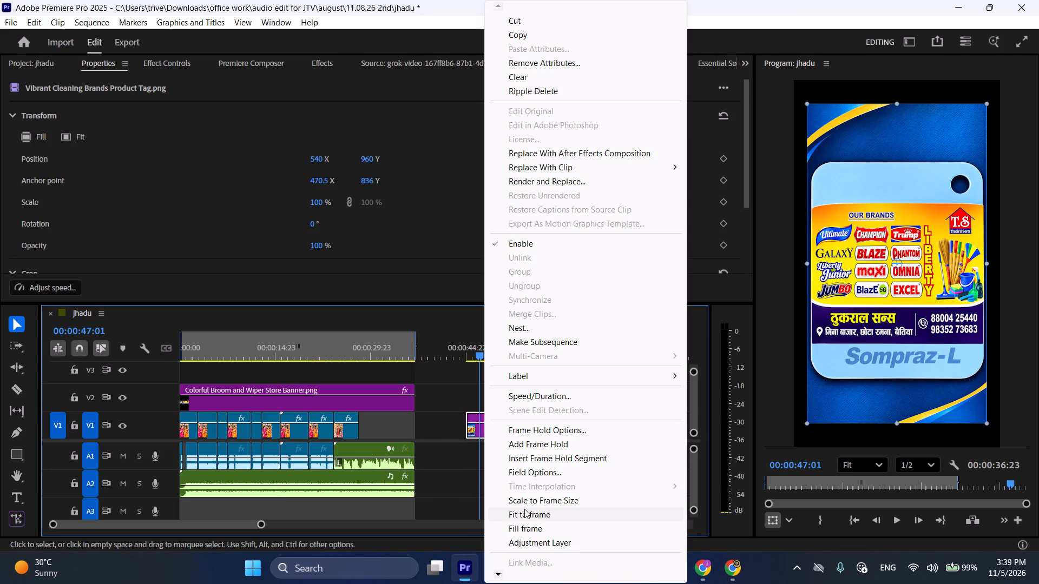
pyautogui.click(527, 513)
# Place the product tag image directly after the last V1 video clip and trim it to end with the banner at 00:00:36:23.
pyautogui.moveTo(459, 432); pyautogui.dragTo(424, 431)
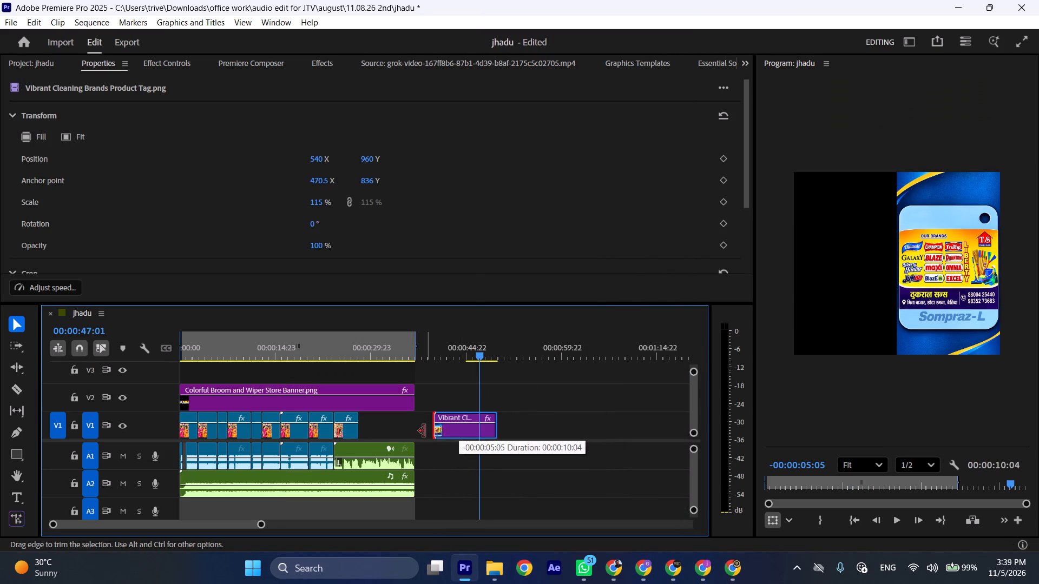
pyautogui.moveTo(424, 431); pyautogui.dragTo(411, 431)
pyautogui.moveTo(446, 429); pyautogui.dragTo(396, 429)
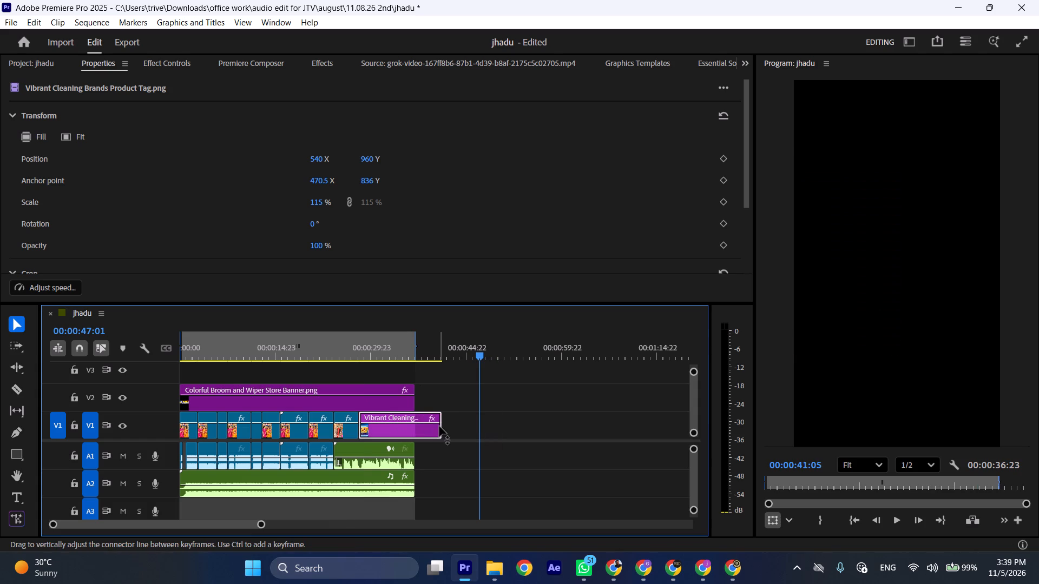
pyautogui.moveTo(446, 427); pyautogui.dragTo(420, 428)
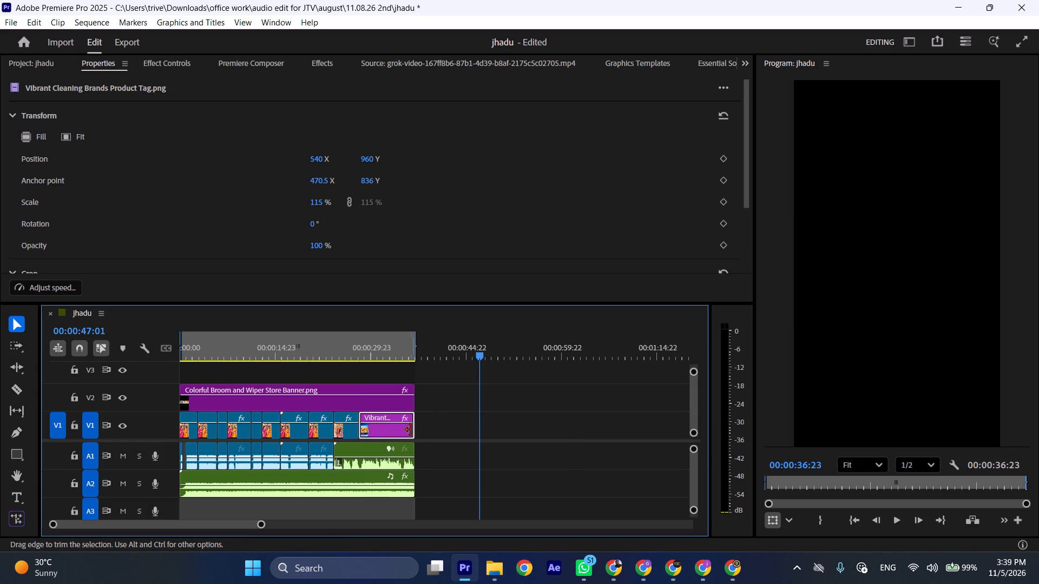
# Apply Cross Dissolves between the last V1 video clip and the product tag image, and at the tag's end.
pyautogui.moveTo(443, 423); pyautogui.dragTo(345, 428)
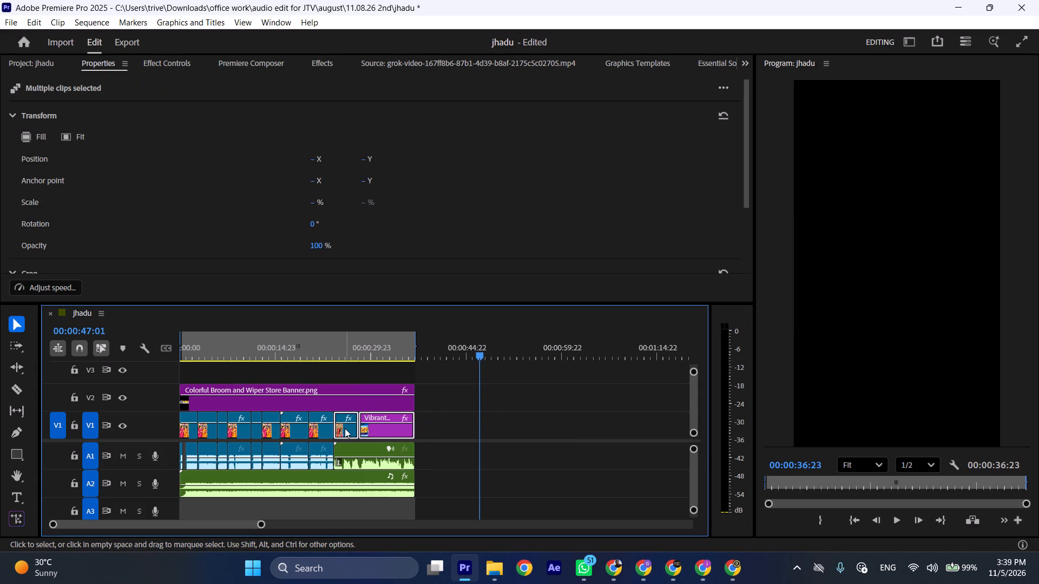
pyautogui.press('d')
# Shorten the Cross Dissolves on V1 at the start and end of the product tag image.
pyautogui.moveTo(352, 349); pyautogui.dragTo(358, 349)
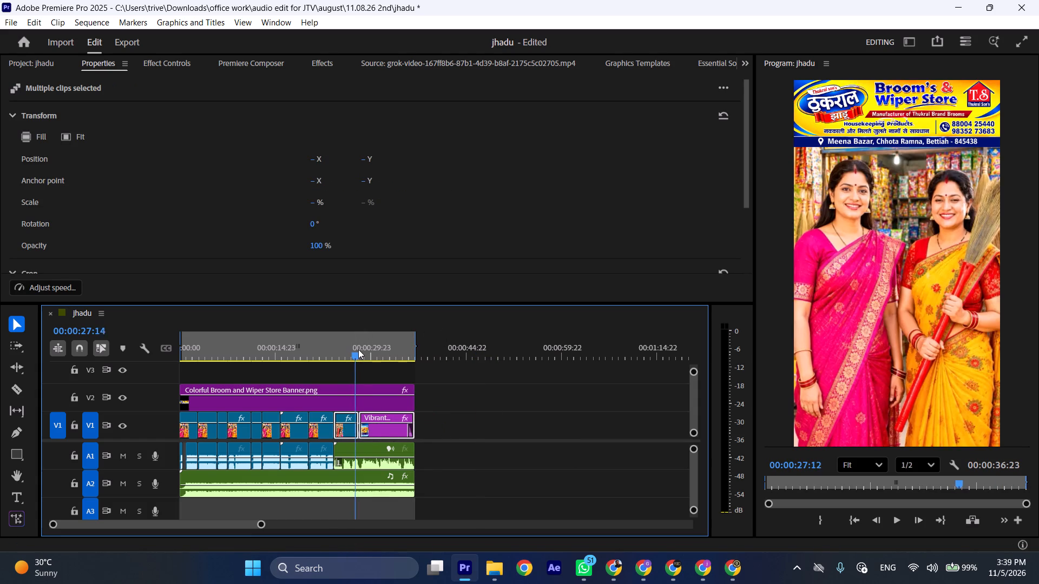
pyautogui.moveTo(358, 349); pyautogui.dragTo(359, 349)
pyautogui.hotkey('ctrl', 'shift', 'c')
pyautogui.hotkey('ctrl', 'shift', 'c')
pyautogui.hotkey('ctrl', 'shift', 'c')
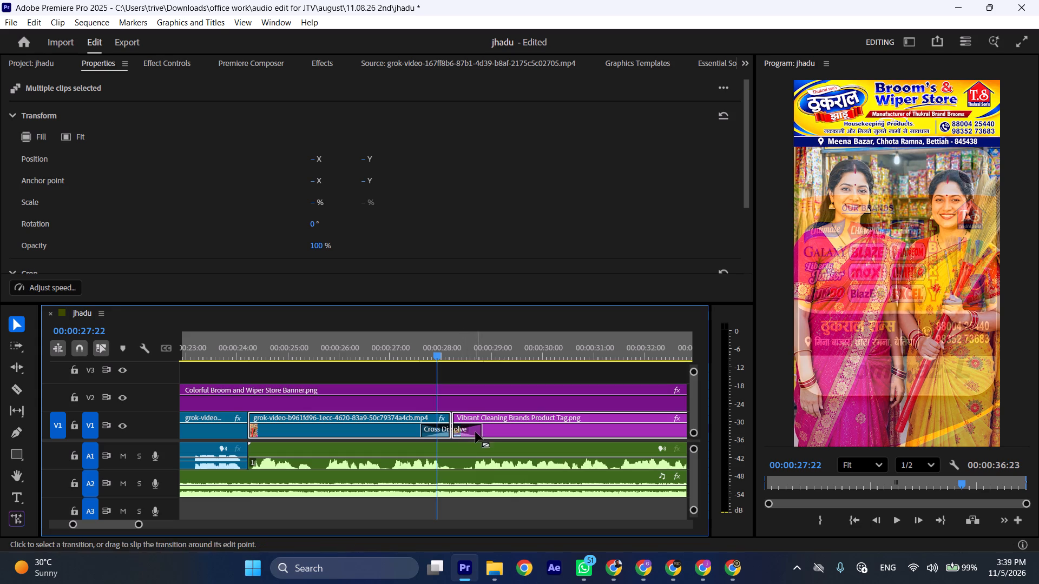
pyautogui.moveTo(483, 431); pyautogui.dragTo(463, 433)
pyautogui.hotkey('ctrl', 'shift', 'x')
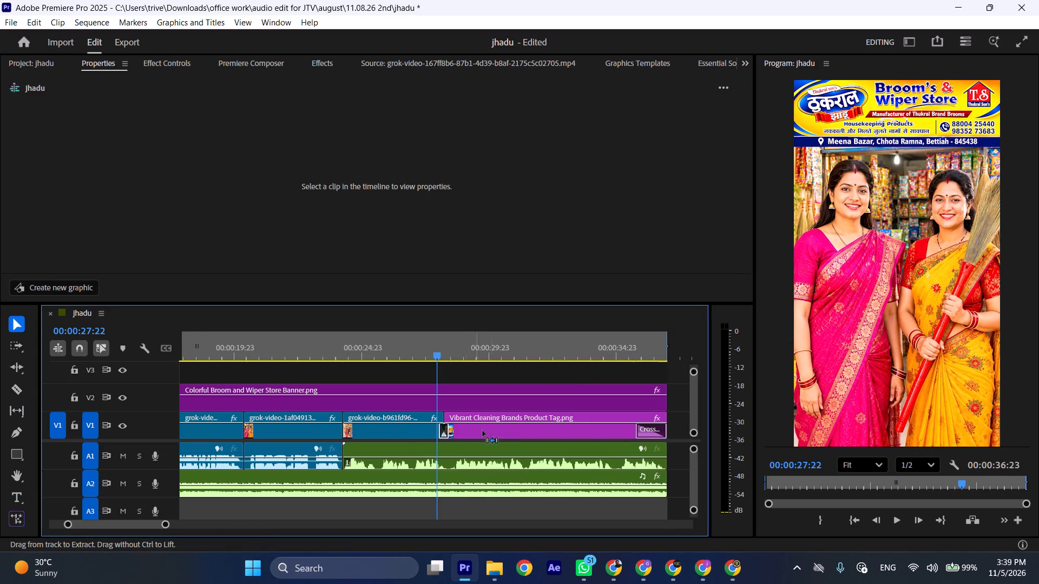
pyautogui.moveTo(637, 427); pyautogui.dragTo(653, 427)
pyautogui.click(676, 426)
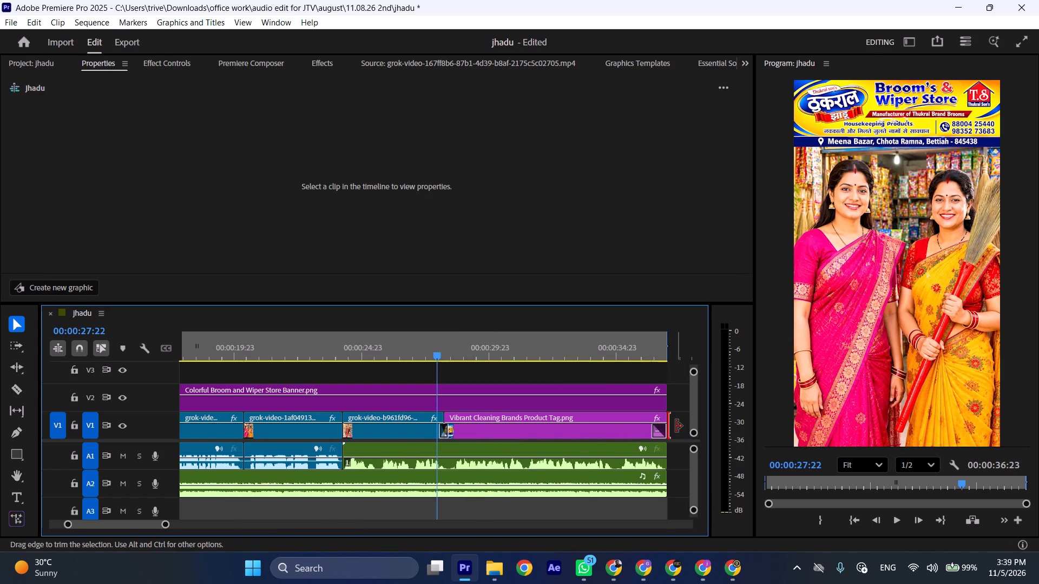
pyautogui.click(679, 426)
# Play back the product tag closing shot to check its opening and closing dissolves.
pyautogui.hotkey('ctrl', 'shift', 'x')
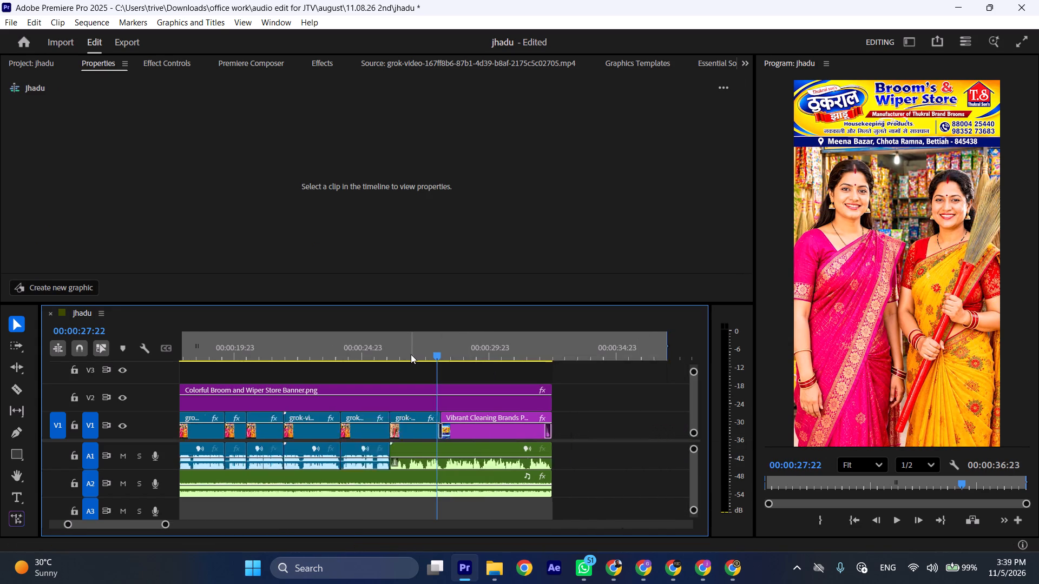
pyautogui.hotkey('ctrl', 'shift', 'x')
pyautogui.press('space')
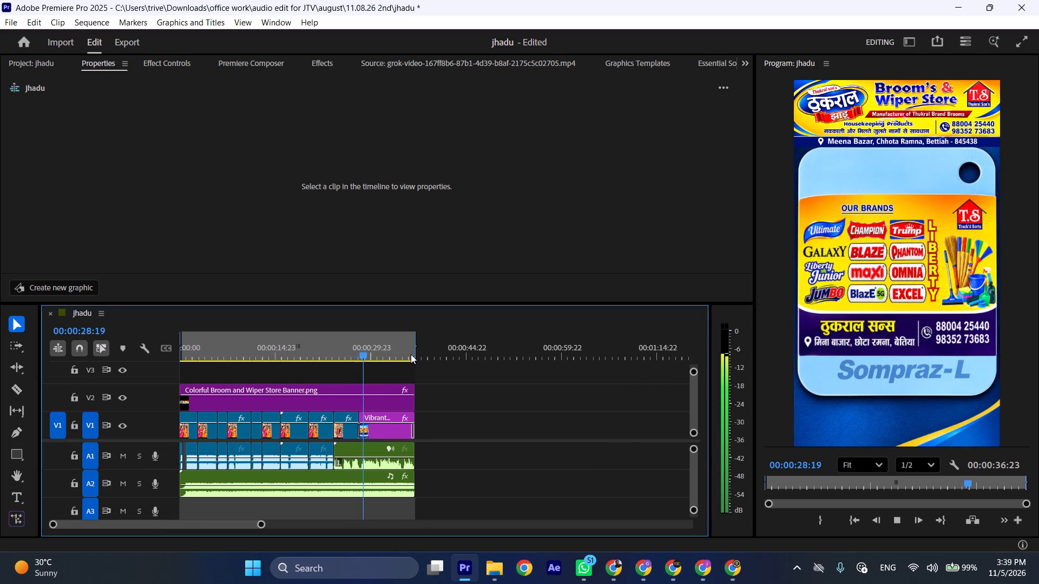
pyautogui.moveTo(405, 346); pyautogui.dragTo(413, 348)
pyautogui.press('space')
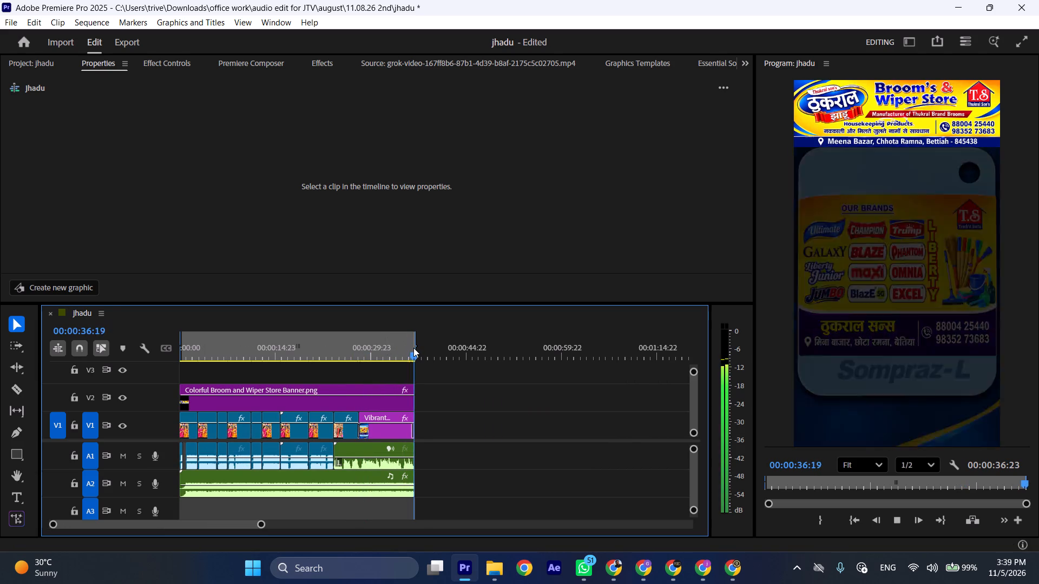
pyautogui.press('space')
pyautogui.press('space')
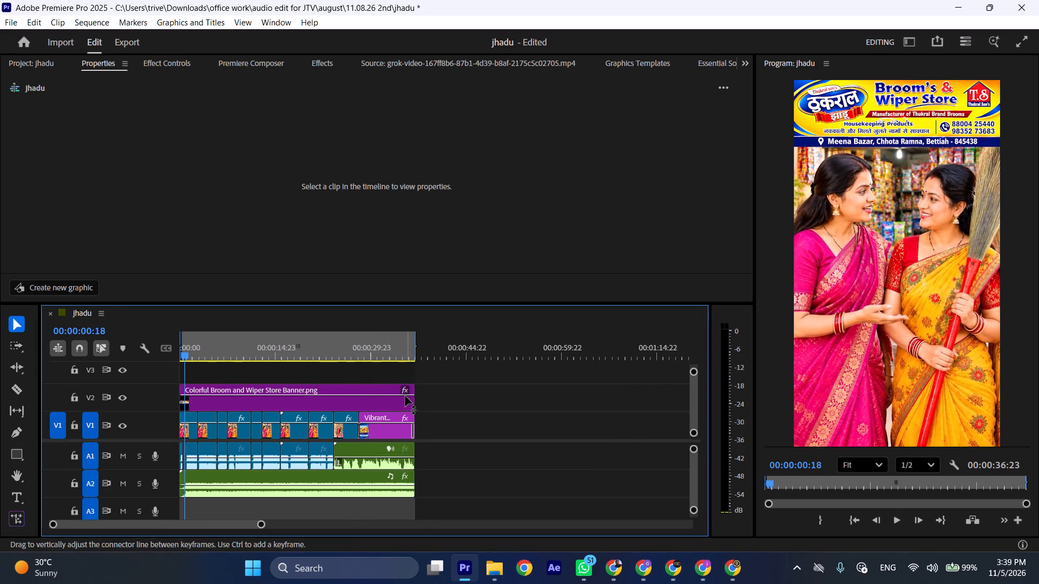
# Add a Cross Dissolve to the end of the V2 banner only, removing the one at its start.
pyautogui.click(403, 402)
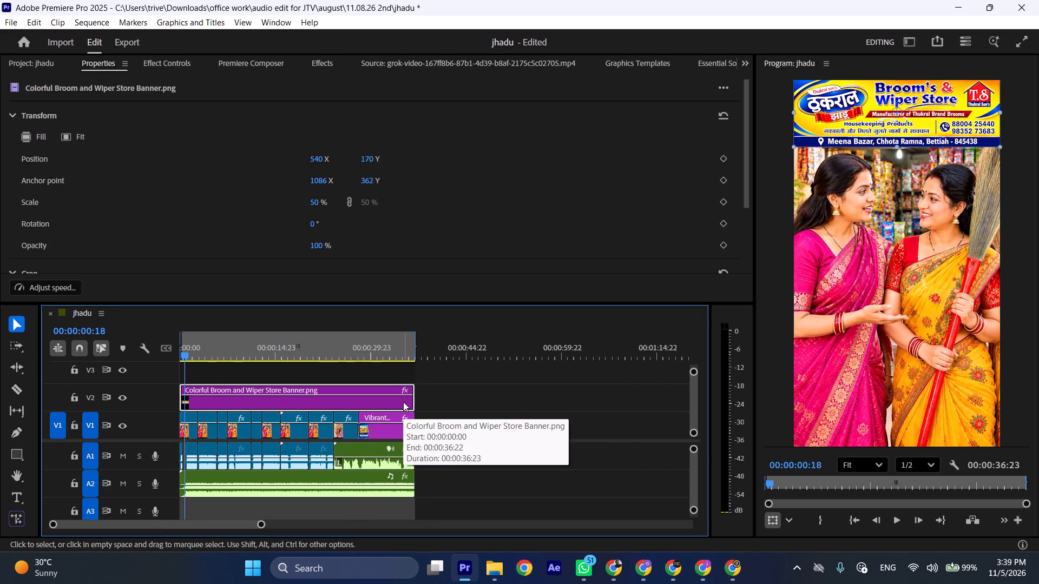
pyautogui.press('d')
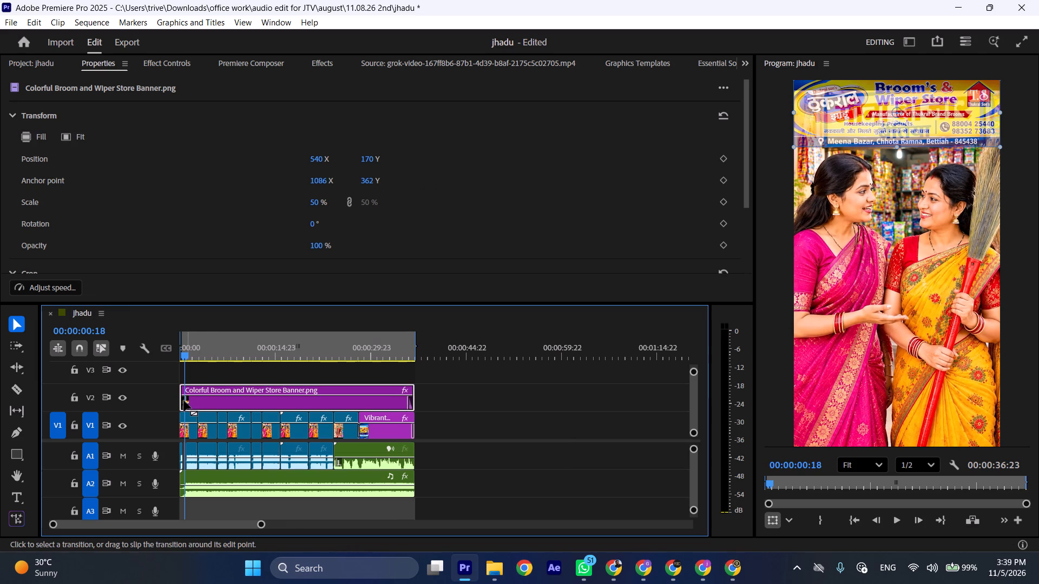
pyautogui.click(184, 401)
pyautogui.press('BackSpace')
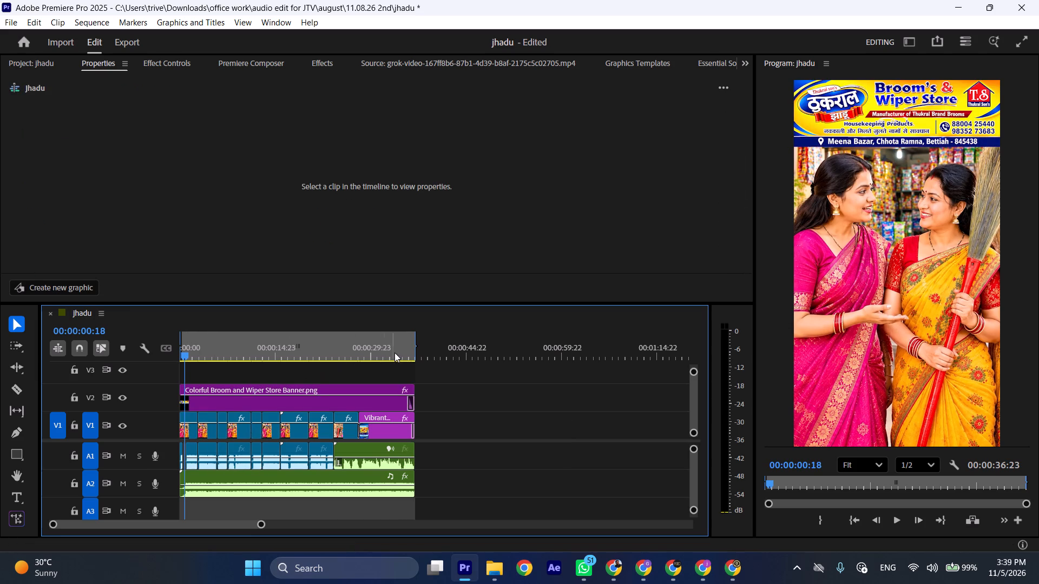
# Shorten the V2 banner's closing Cross Dissolve to about 17 frames, matching the product tag's fade-out, and play the ending.
pyautogui.moveTo(406, 353); pyautogui.dragTo(411, 354)
pyautogui.hotkey('ctrl', 'shift', 'c')
pyautogui.hotkey('ctrl', 'shift', 'c')
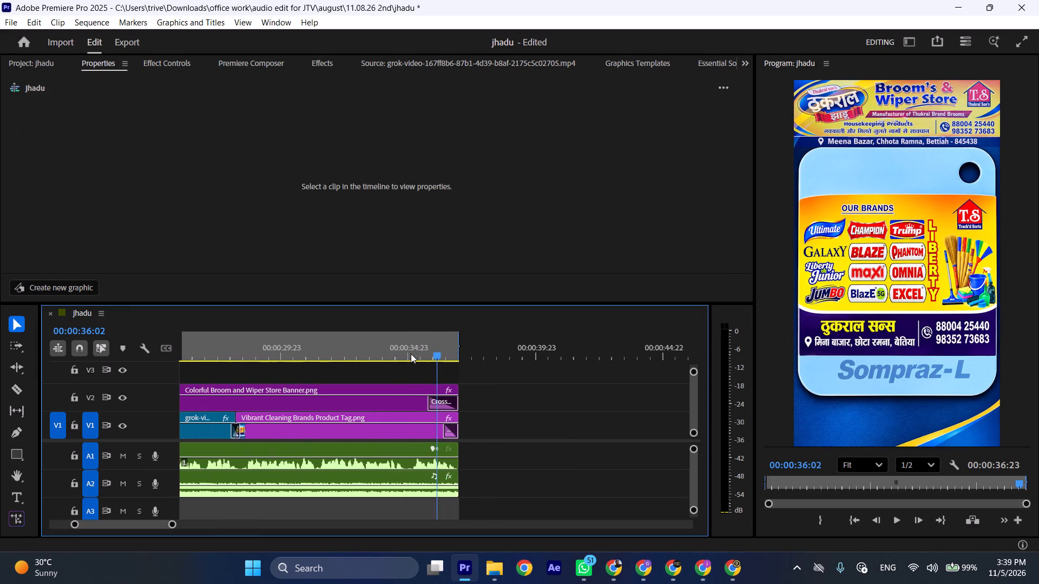
pyautogui.moveTo(430, 401); pyautogui.dragTo(444, 401)
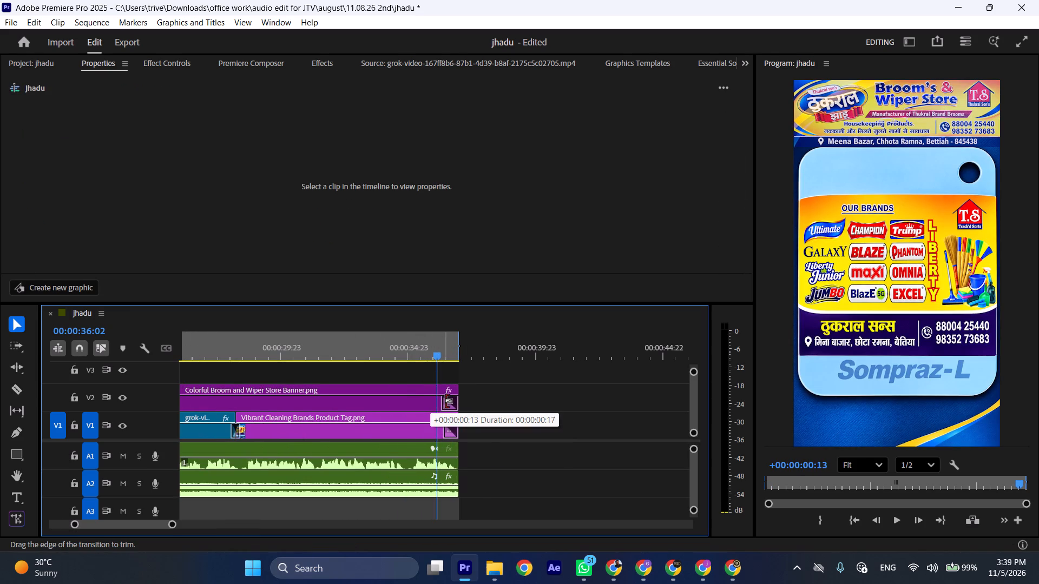
pyautogui.moveTo(444, 401); pyautogui.dragTo(445, 401)
pyautogui.press('space')
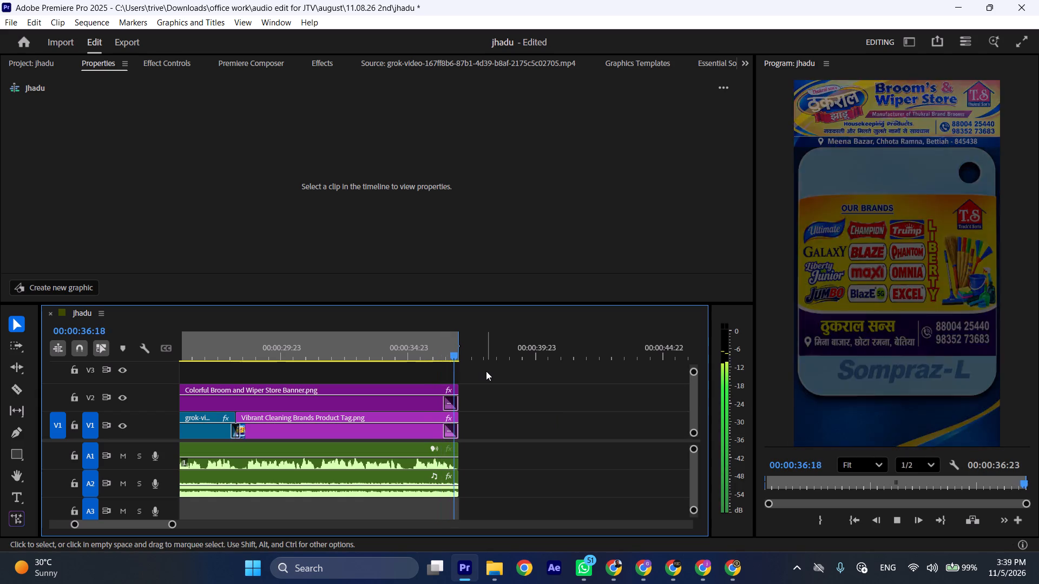
pyautogui.hotkey('ctrl', 'shift', 'x')
pyautogui.hotkey('ctrl', 'shift', 'x')
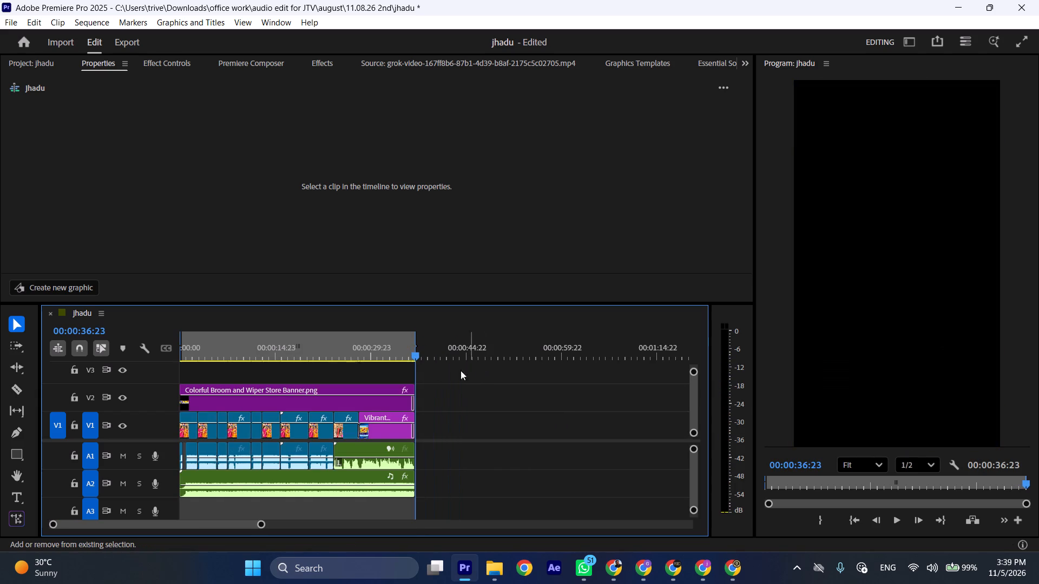
# Play the jhadu sequence from the start and replay the cut around 00:00:13:00 to check the clip framing.
pyautogui.moveTo(357, 351); pyautogui.dragTo(179, 368)
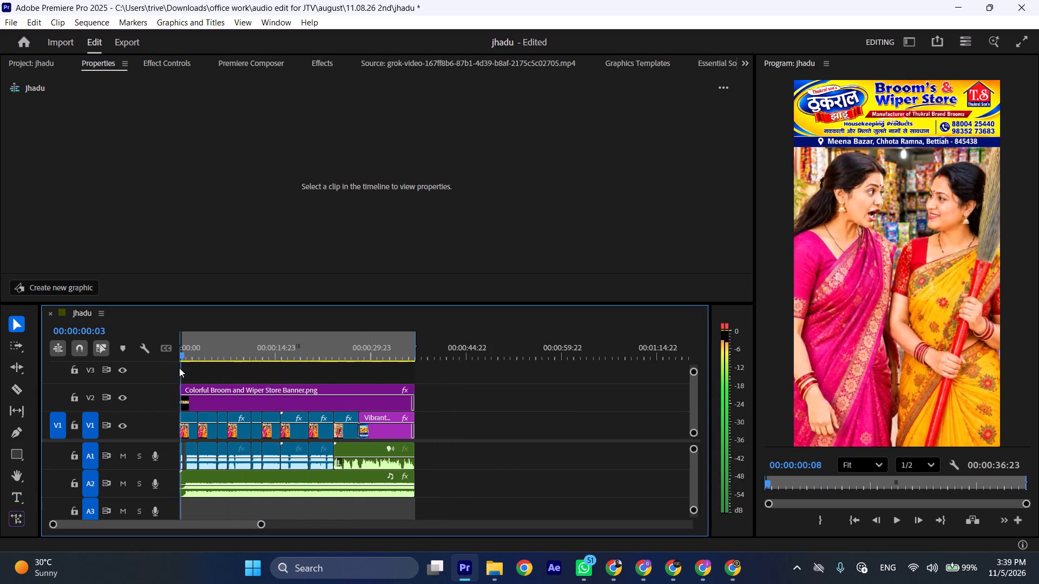
pyautogui.moveTo(179, 368); pyautogui.dragTo(143, 374)
pyautogui.press('space')
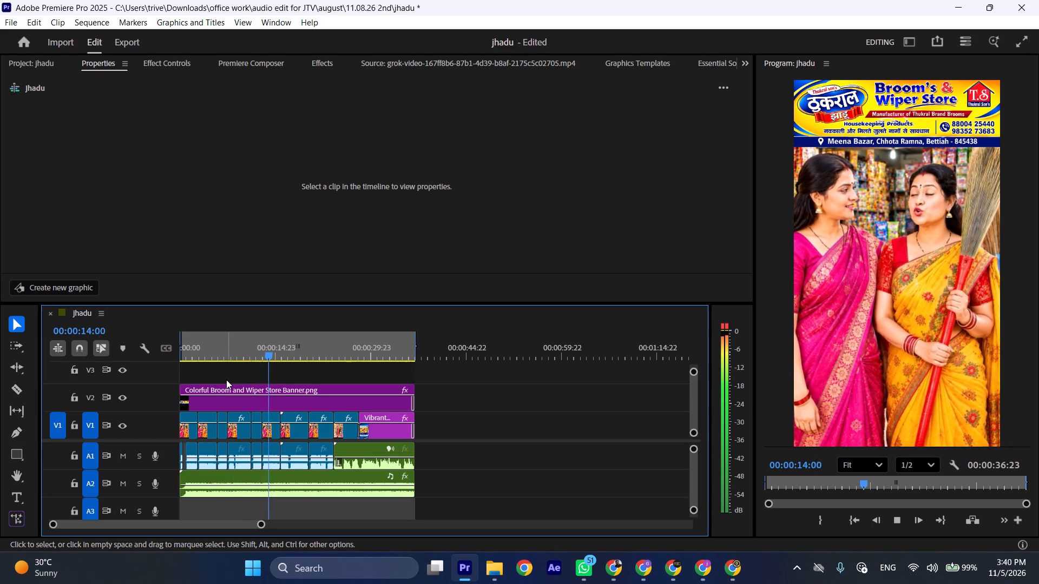
pyautogui.press('space')
pyautogui.hotkey('ctrl', 'shift', 'c')
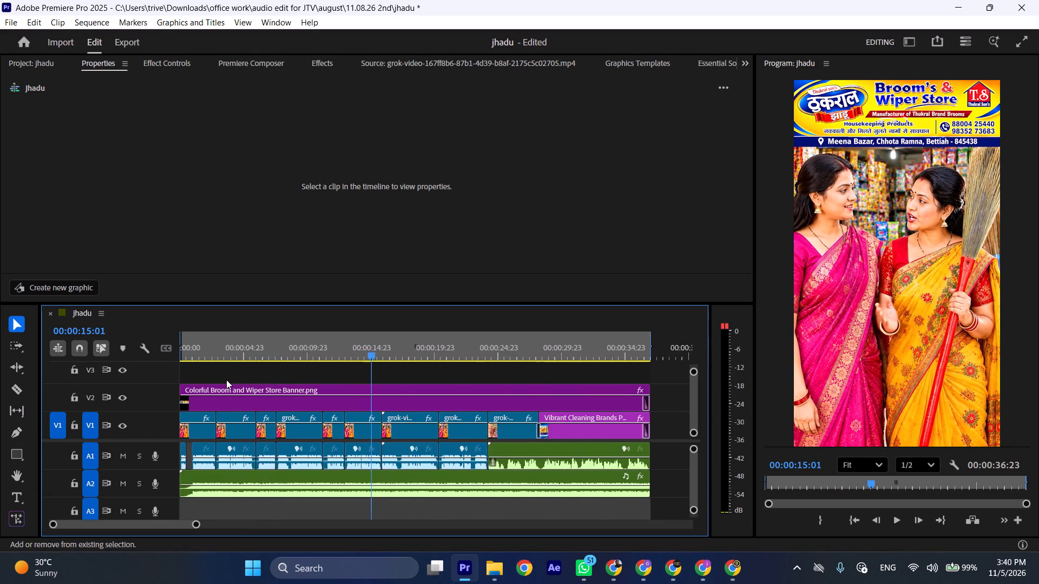
pyautogui.hotkey('ctrl', 'shift', 'c')
pyautogui.click(373, 354)
pyautogui.press('space')
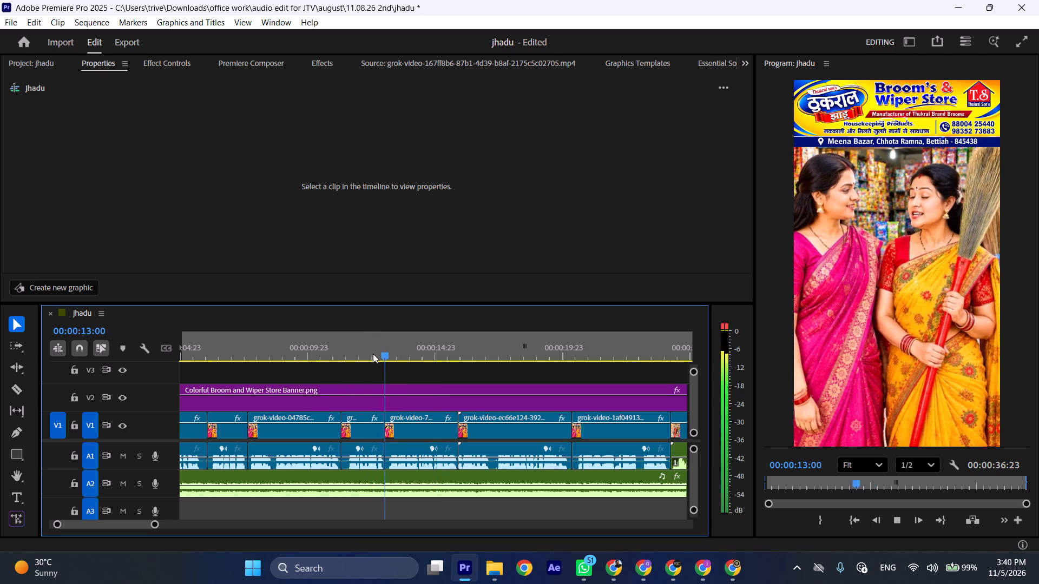
pyautogui.press('space')
pyautogui.click(373, 354)
pyautogui.press('space')
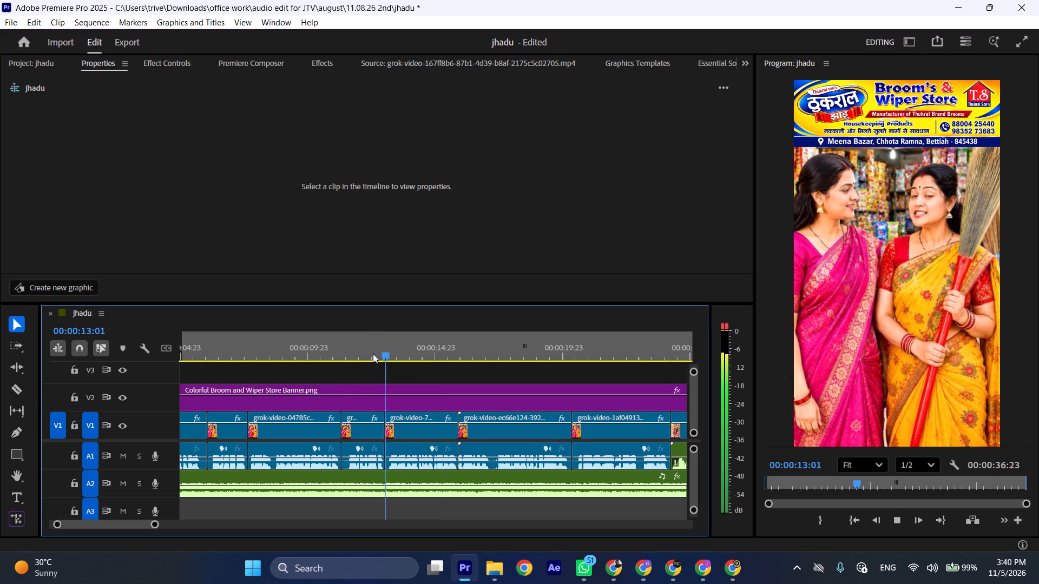
pyautogui.press('space')
# Reframe the grok-video-74620d0d clip on V1 to 185% scale and position 565, 1083, and replay the cut into it.
pyautogui.click(405, 434)
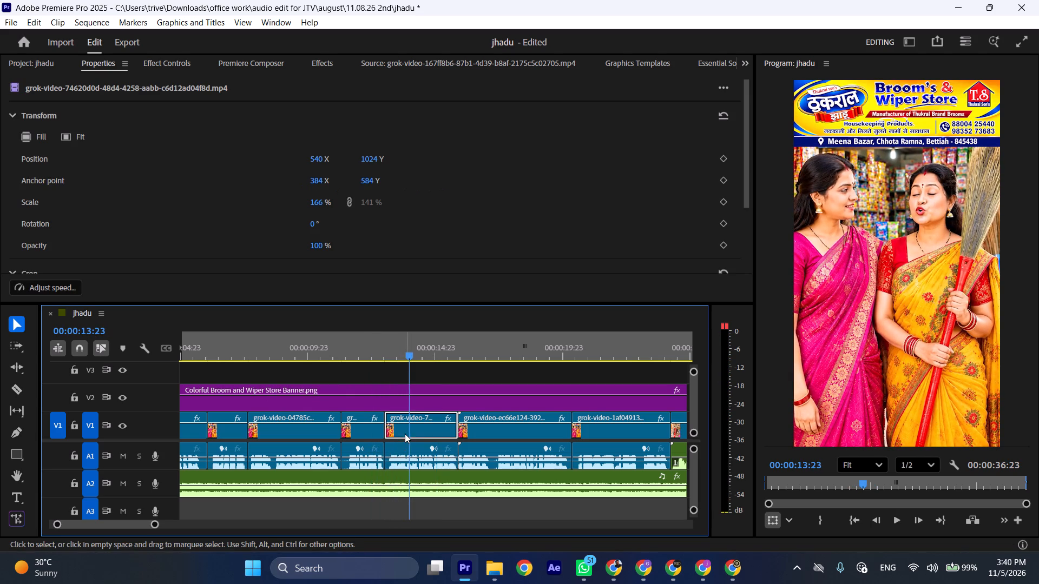
pyautogui.moveTo(318, 204); pyautogui.dragTo(324, 204)
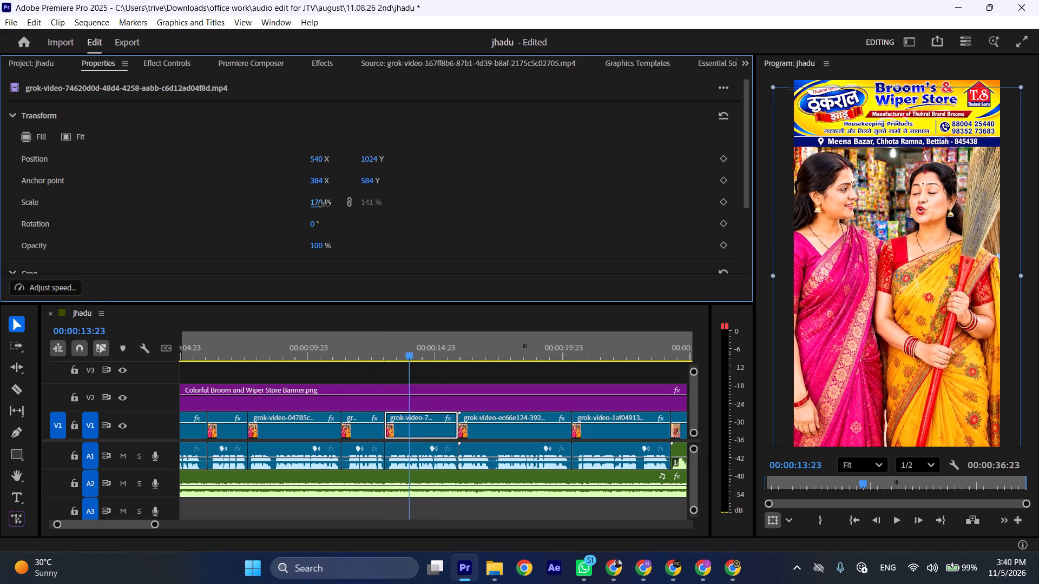
pyautogui.moveTo(324, 204); pyautogui.dragTo(333, 204)
pyautogui.moveTo(372, 160); pyautogui.dragTo(387, 162)
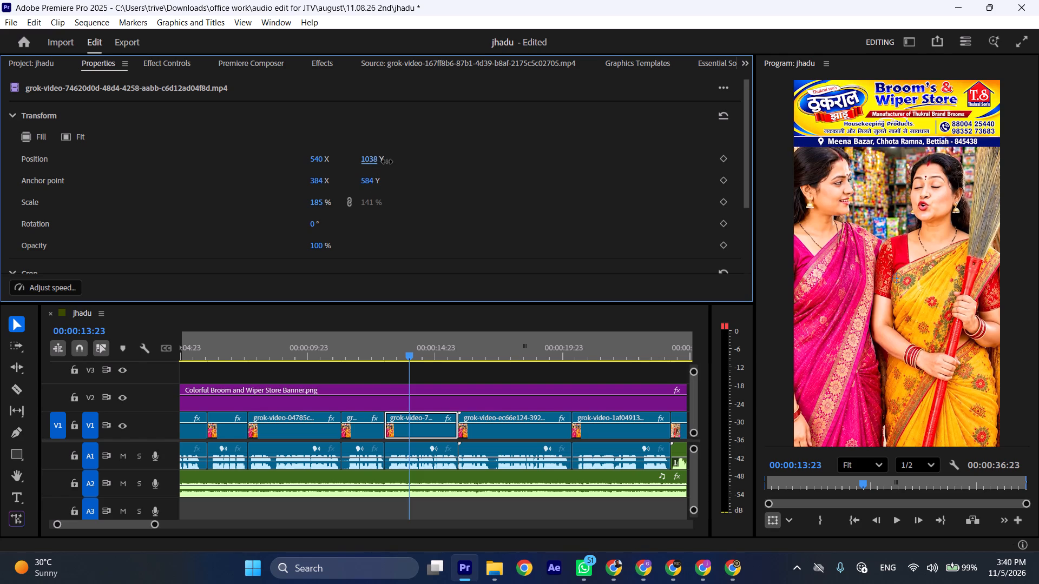
pyautogui.moveTo(387, 162); pyautogui.dragTo(439, 185)
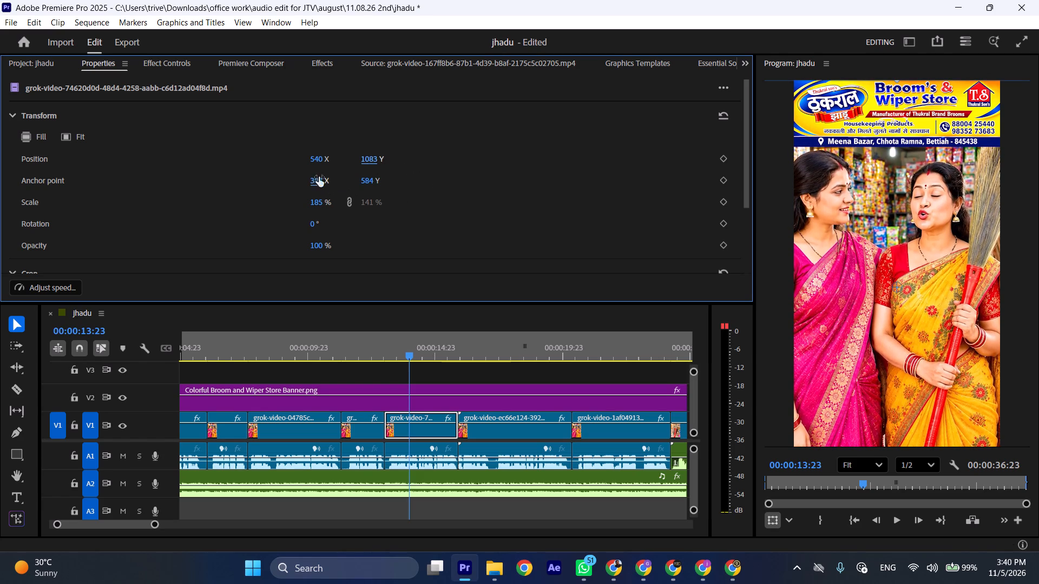
pyautogui.moveTo(318, 161); pyautogui.dragTo(338, 162)
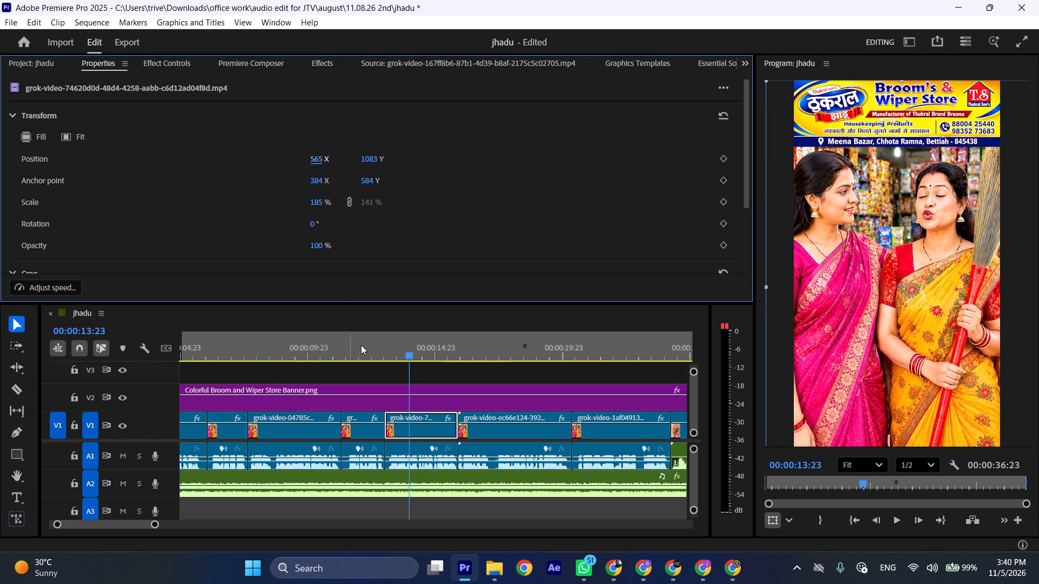
pyautogui.click(361, 349)
pyautogui.press('space')
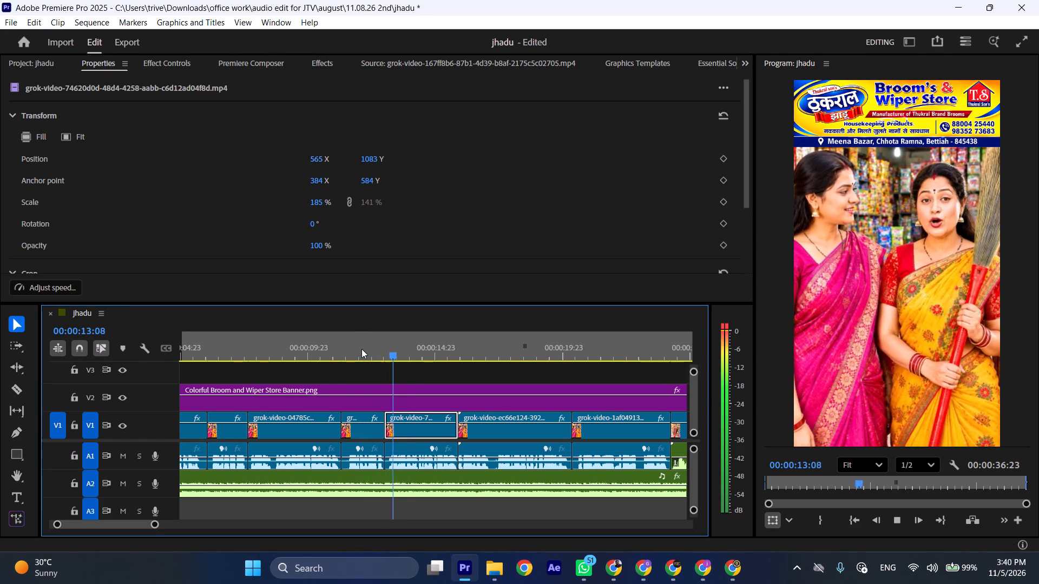
pyautogui.click(361, 349)
pyautogui.press('space')
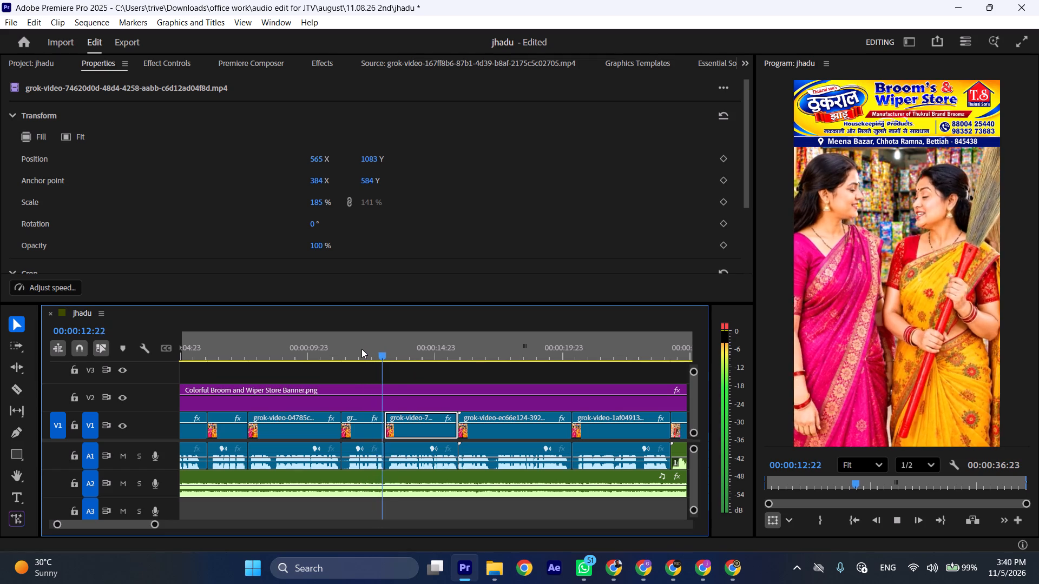
pyautogui.click(361, 349)
# Reframe the preceding grok-video-88de5042 clip on V1 to 178% scale and position 580, 1061, and replay the section.
pyautogui.click(369, 430)
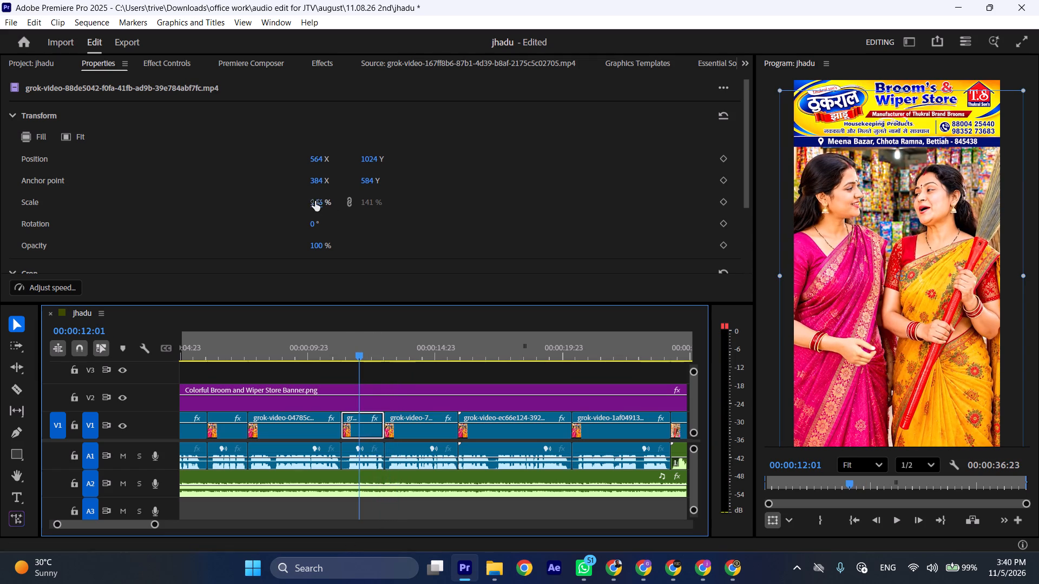
pyautogui.moveTo(316, 201); pyautogui.dragTo(327, 201)
pyautogui.moveTo(375, 158); pyautogui.dragTo(398, 158)
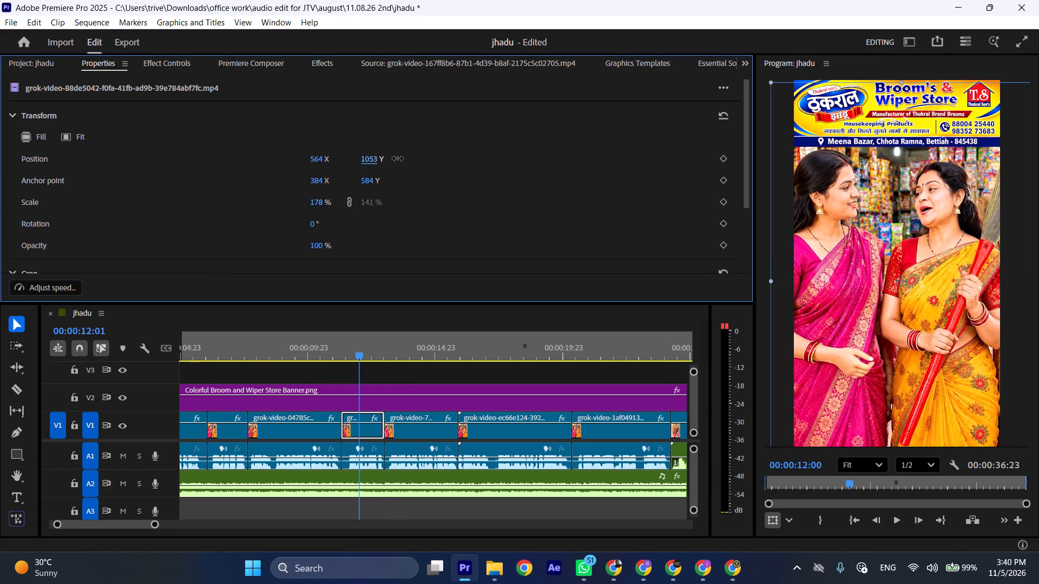
pyautogui.moveTo(398, 158); pyautogui.dragTo(403, 158)
pyautogui.moveTo(324, 164); pyautogui.dragTo(337, 166)
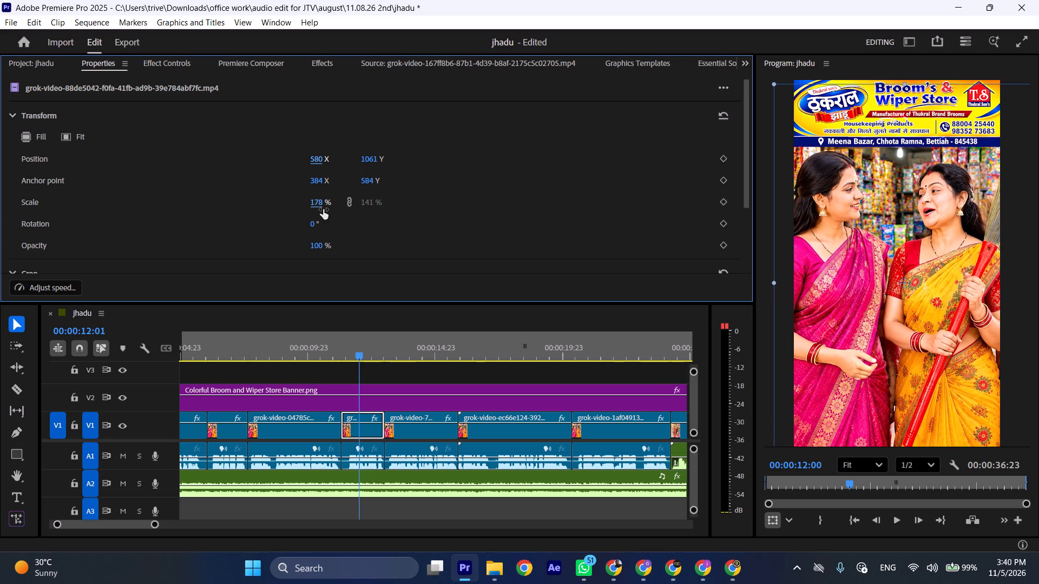
pyautogui.click(321, 350)
pyautogui.press('space')
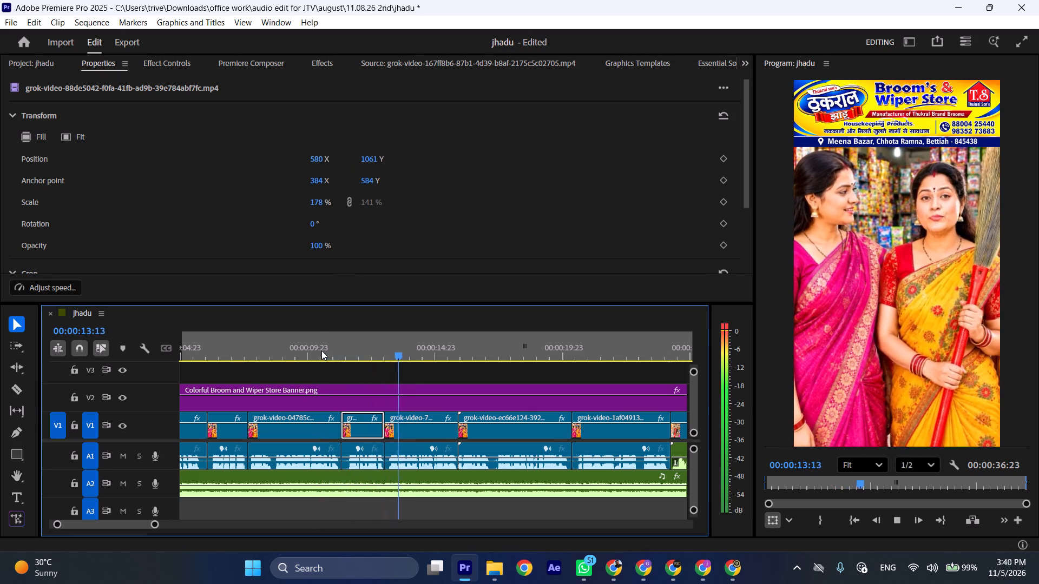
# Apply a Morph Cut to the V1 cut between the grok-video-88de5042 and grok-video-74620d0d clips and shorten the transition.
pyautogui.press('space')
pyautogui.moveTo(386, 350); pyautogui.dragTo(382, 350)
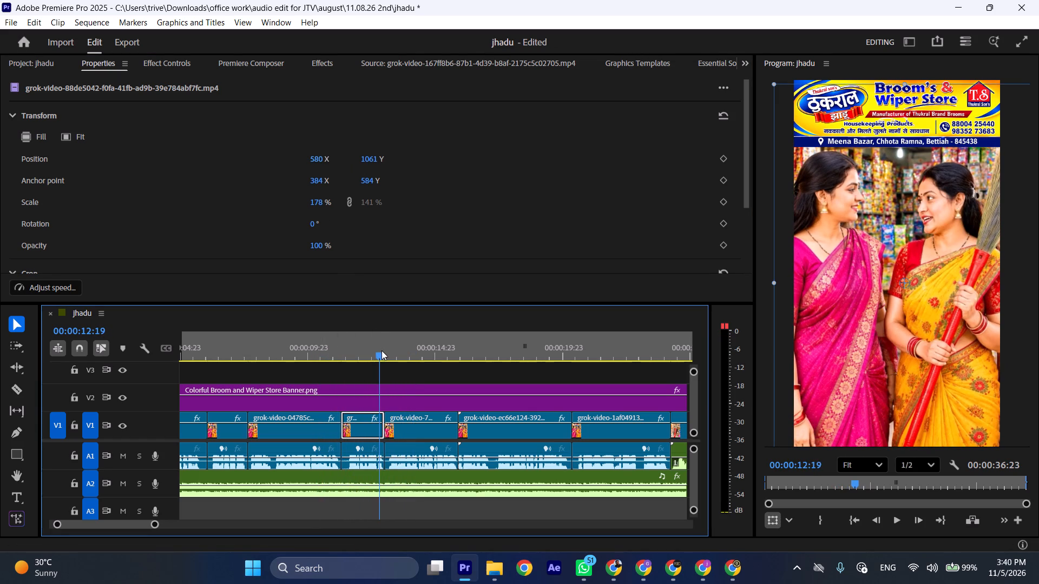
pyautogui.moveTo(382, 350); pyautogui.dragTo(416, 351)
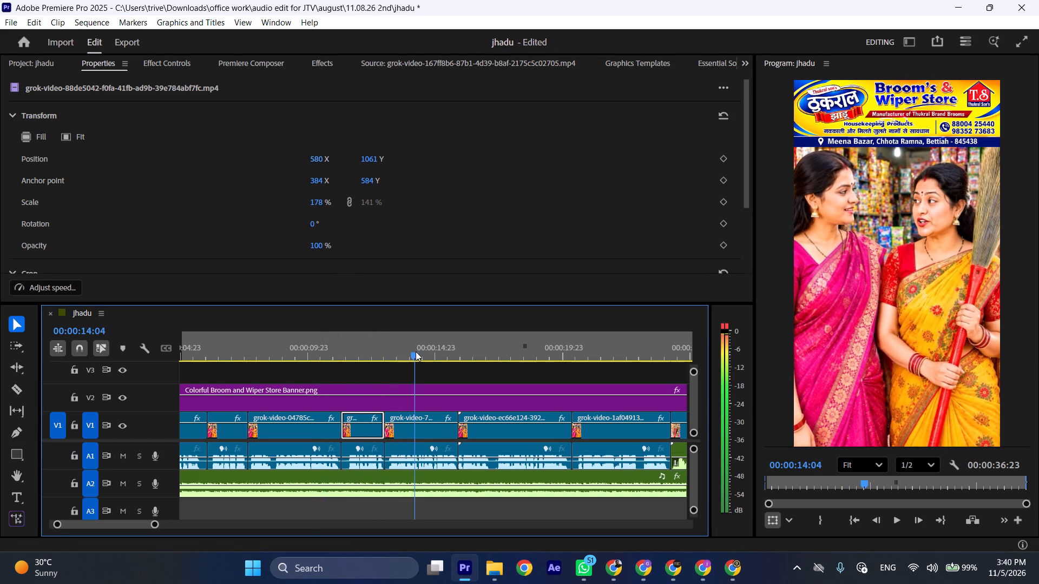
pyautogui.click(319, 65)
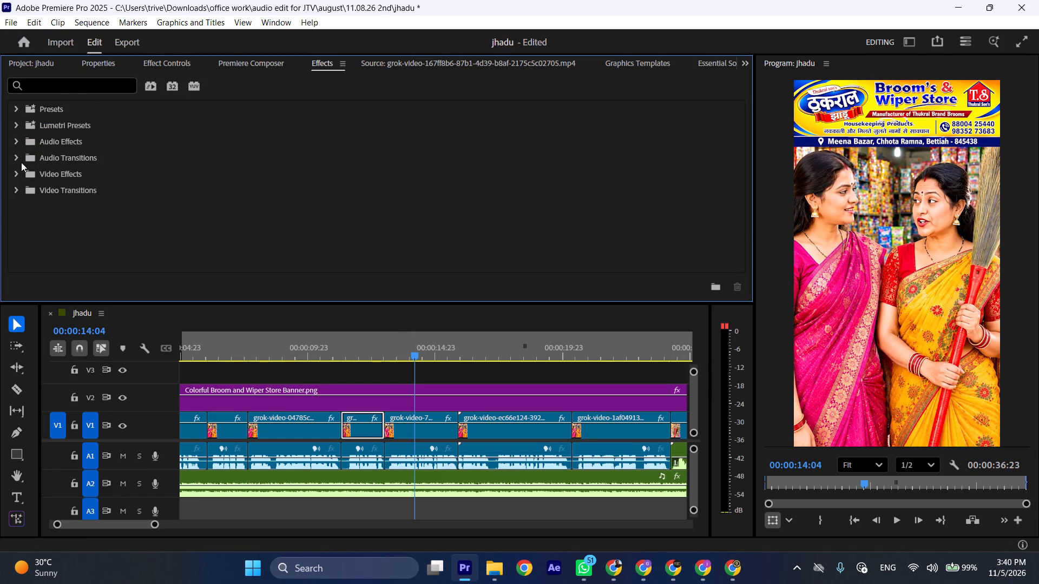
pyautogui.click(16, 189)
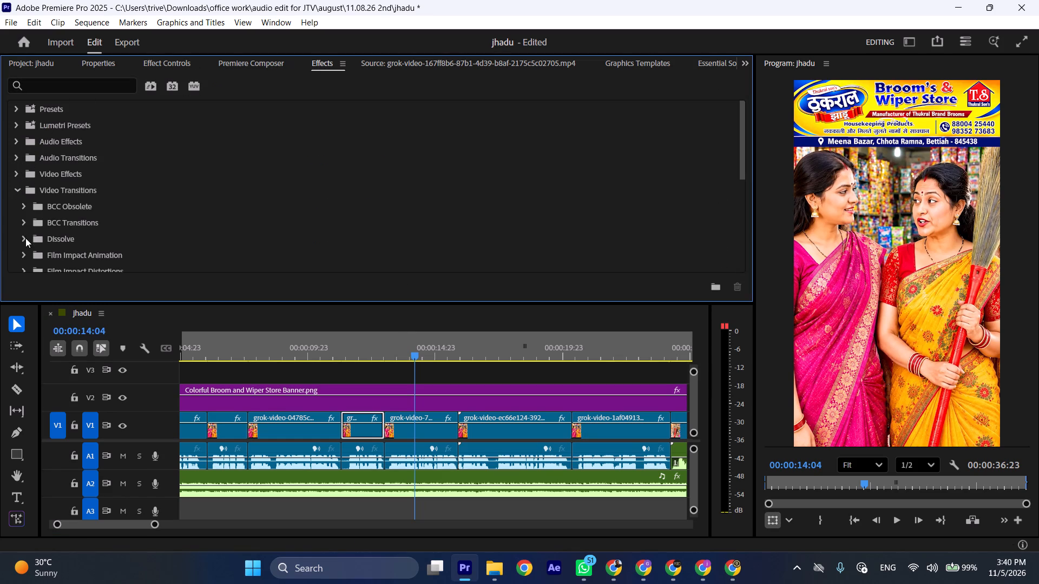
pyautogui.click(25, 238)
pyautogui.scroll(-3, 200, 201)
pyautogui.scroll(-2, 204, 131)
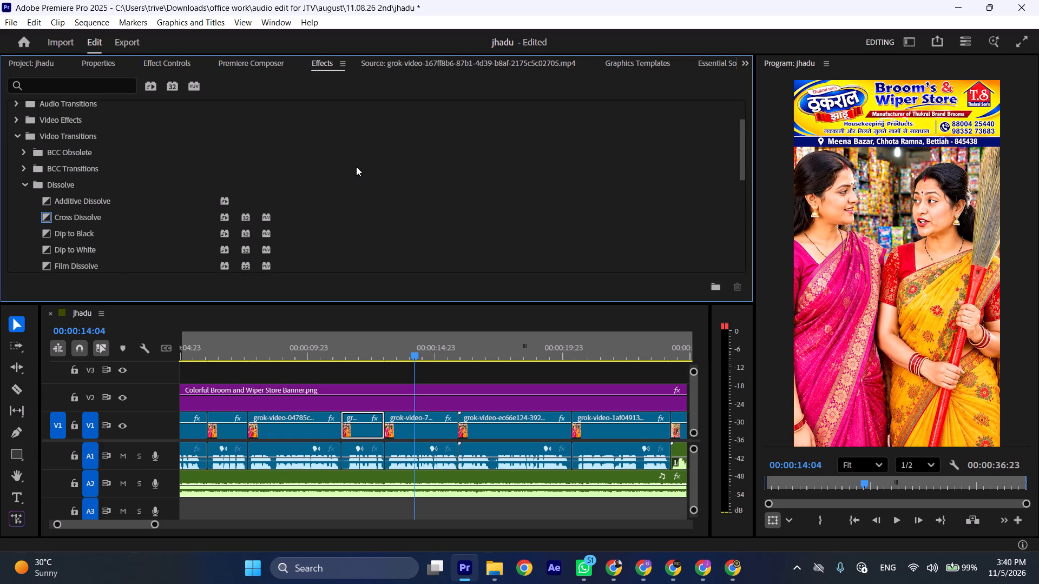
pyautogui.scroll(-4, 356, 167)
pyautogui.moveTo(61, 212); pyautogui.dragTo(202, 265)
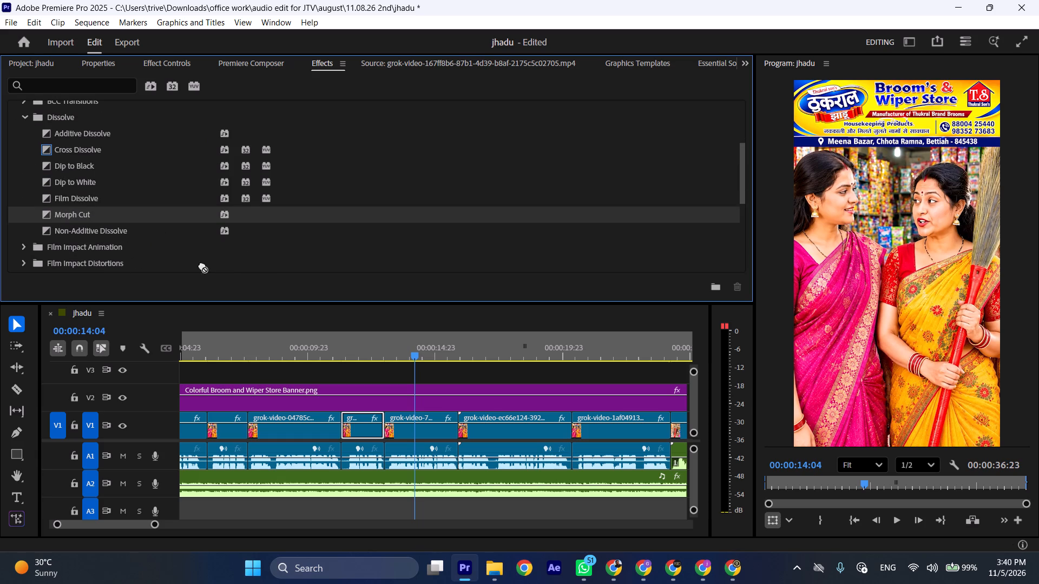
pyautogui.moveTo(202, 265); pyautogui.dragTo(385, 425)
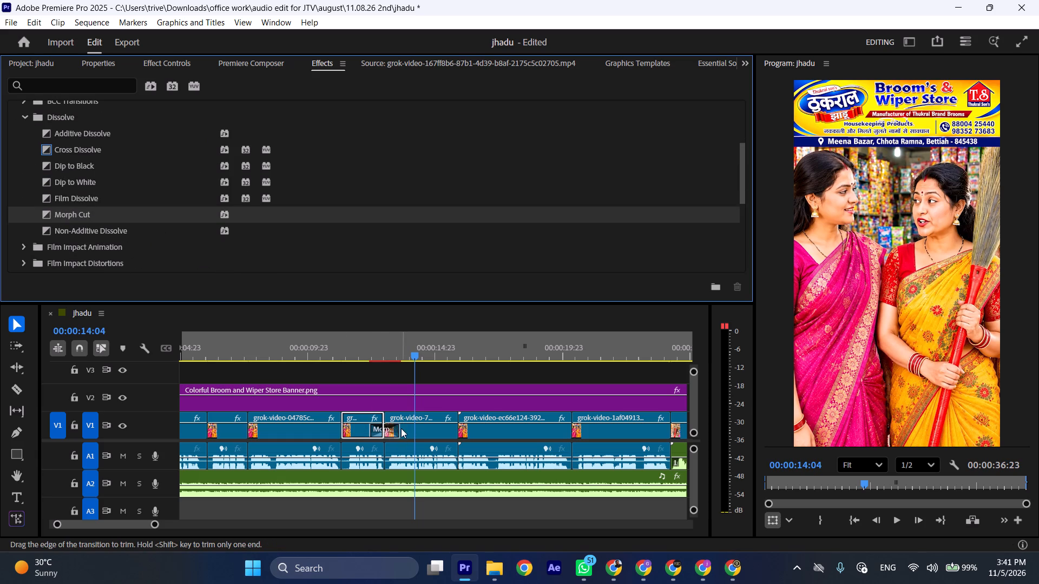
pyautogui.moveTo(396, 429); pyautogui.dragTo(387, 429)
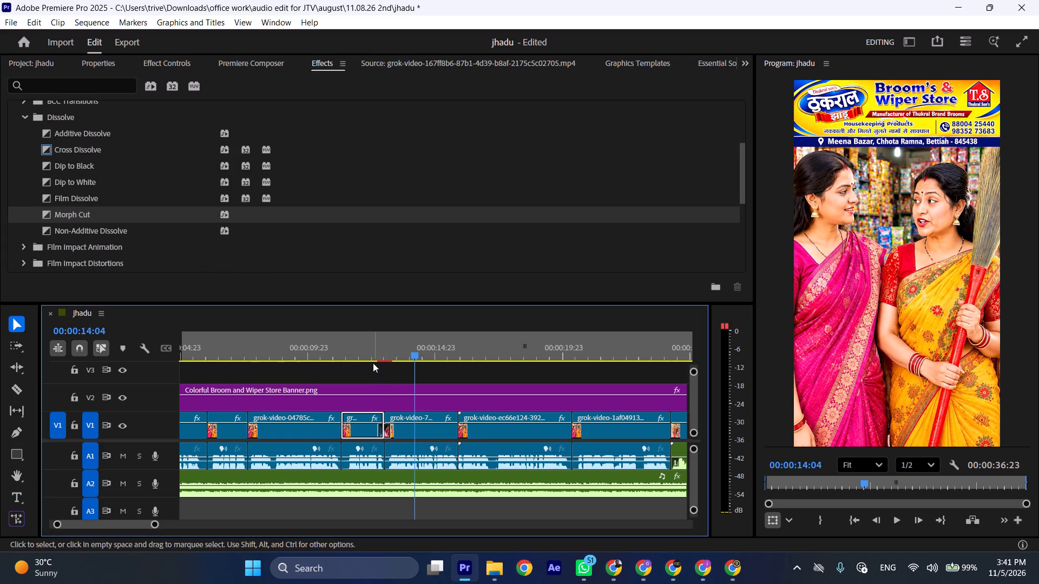
# Play through the cut near 00:00:13:00 several times to check how the Morph Cut blends the two clips.
pyautogui.click(376, 352)
pyautogui.press('space')
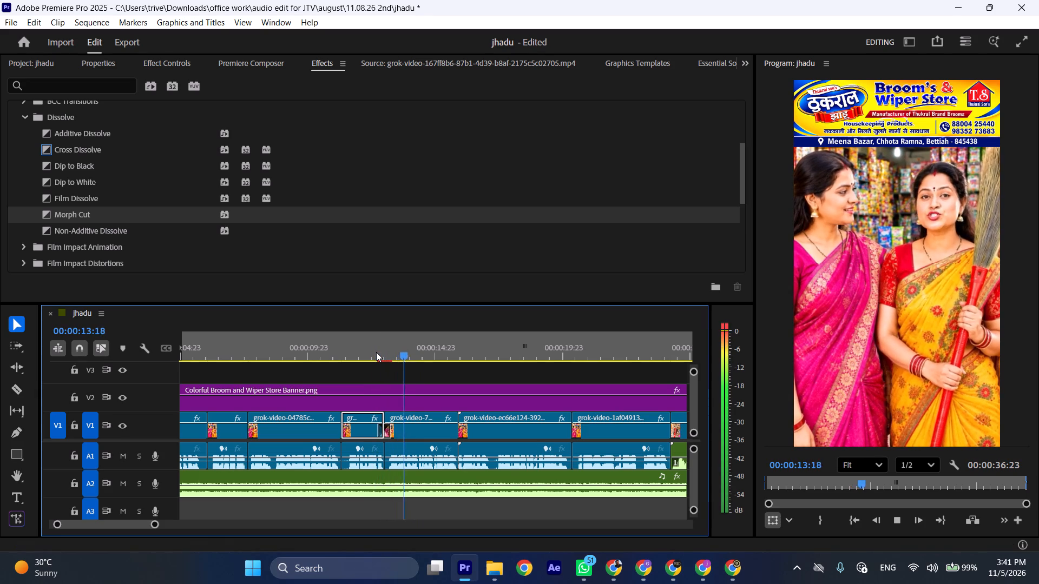
pyautogui.click(384, 353)
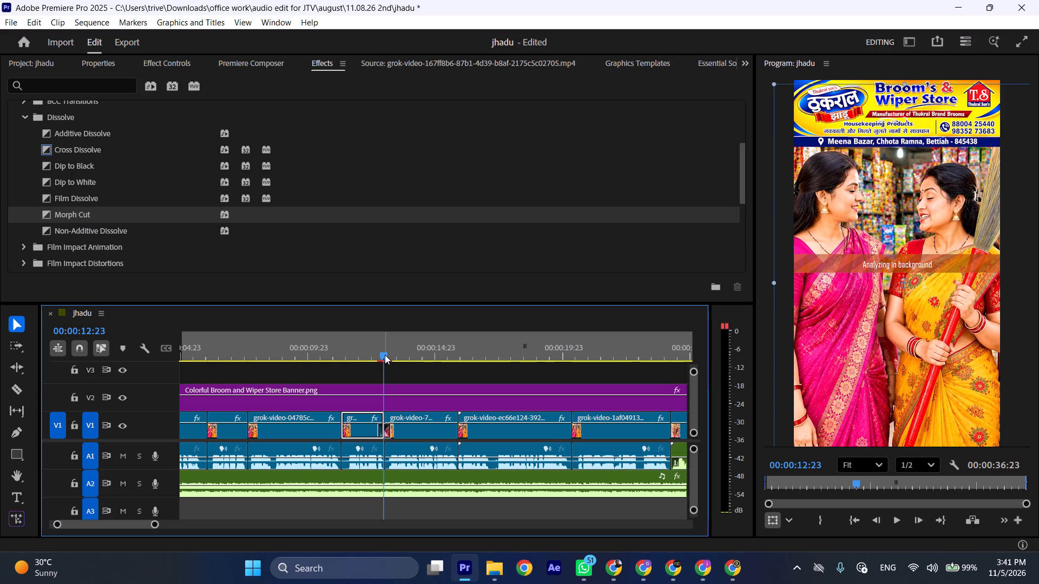
pyautogui.moveTo(378, 352); pyautogui.dragTo(365, 354)
pyautogui.press('space')
pyautogui.click(365, 354)
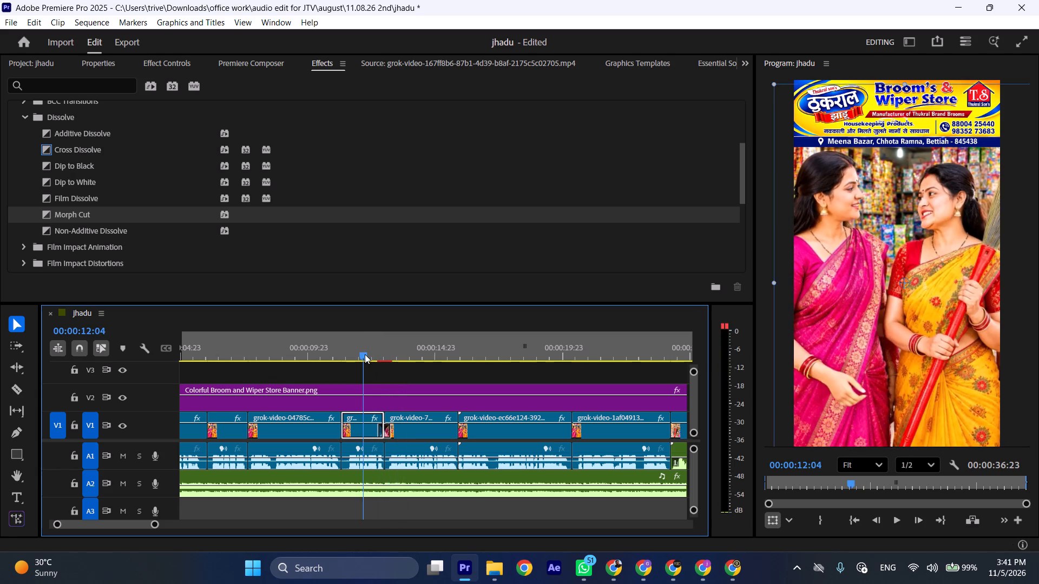
pyautogui.press('space')
pyautogui.press('space')
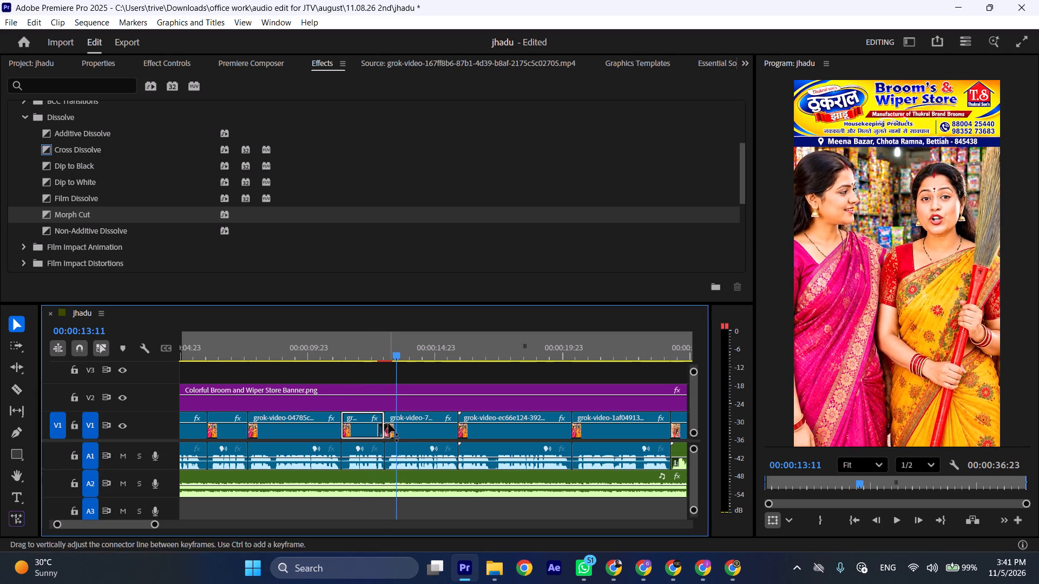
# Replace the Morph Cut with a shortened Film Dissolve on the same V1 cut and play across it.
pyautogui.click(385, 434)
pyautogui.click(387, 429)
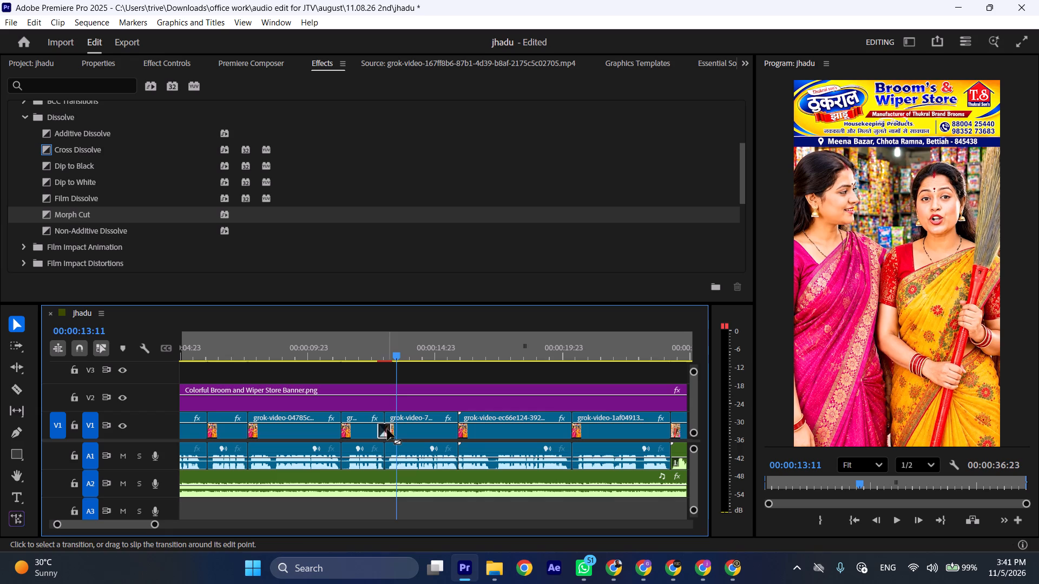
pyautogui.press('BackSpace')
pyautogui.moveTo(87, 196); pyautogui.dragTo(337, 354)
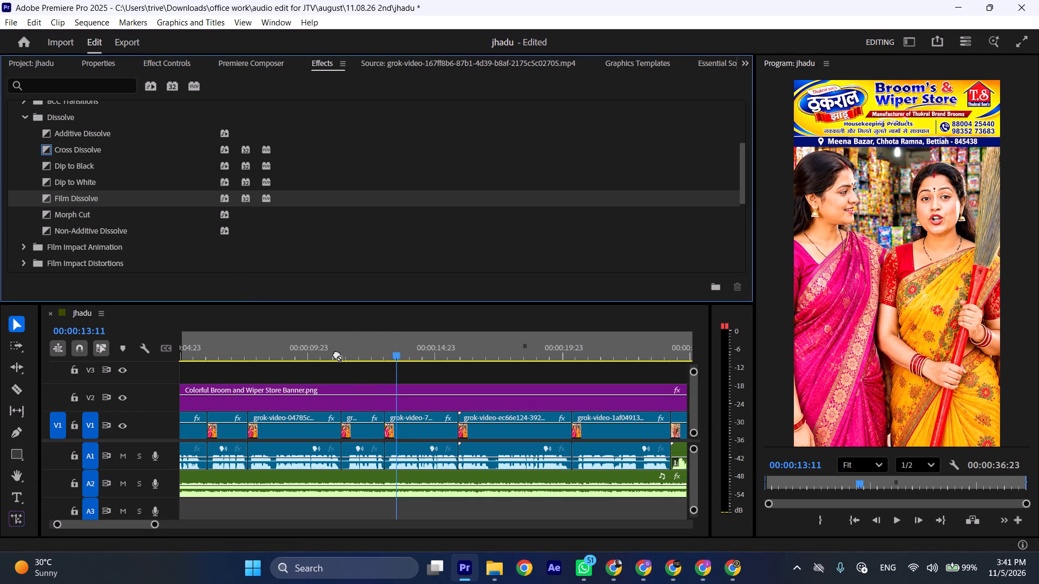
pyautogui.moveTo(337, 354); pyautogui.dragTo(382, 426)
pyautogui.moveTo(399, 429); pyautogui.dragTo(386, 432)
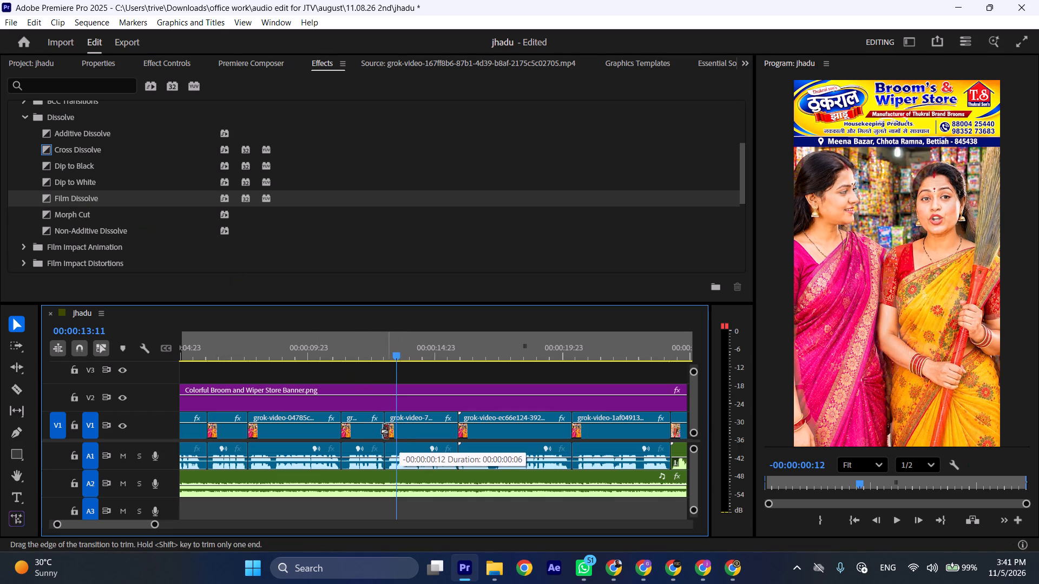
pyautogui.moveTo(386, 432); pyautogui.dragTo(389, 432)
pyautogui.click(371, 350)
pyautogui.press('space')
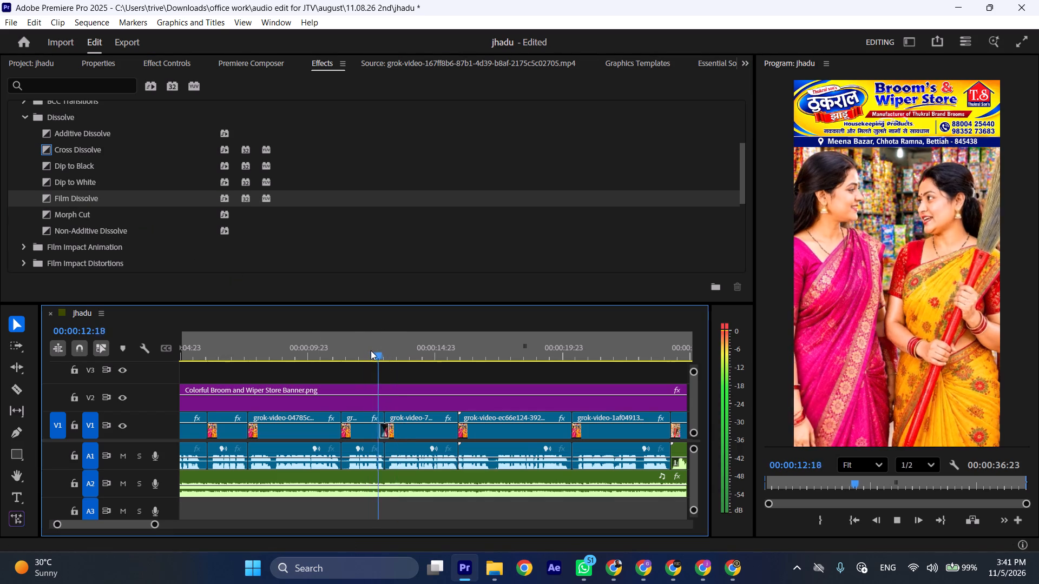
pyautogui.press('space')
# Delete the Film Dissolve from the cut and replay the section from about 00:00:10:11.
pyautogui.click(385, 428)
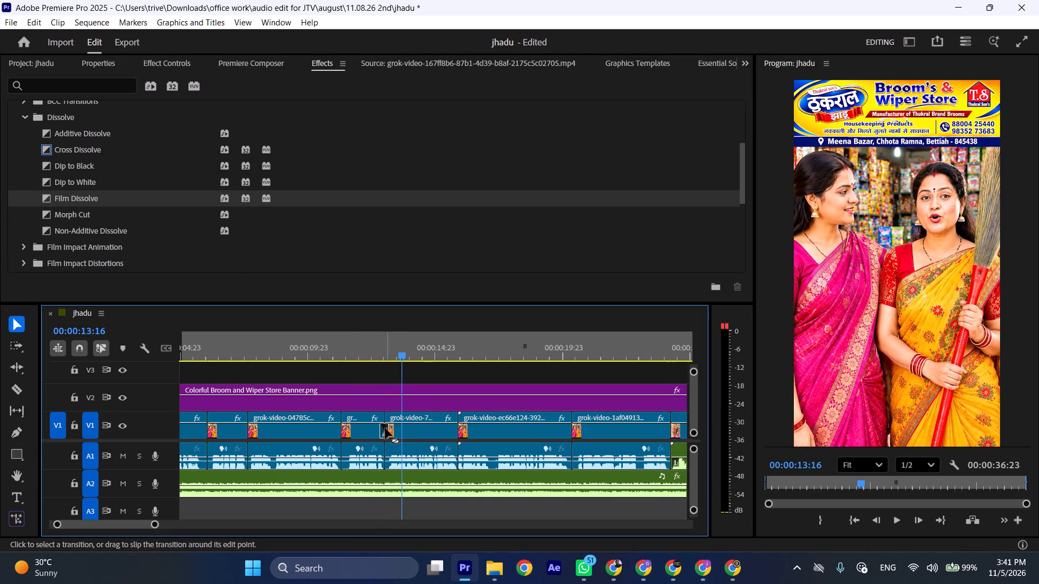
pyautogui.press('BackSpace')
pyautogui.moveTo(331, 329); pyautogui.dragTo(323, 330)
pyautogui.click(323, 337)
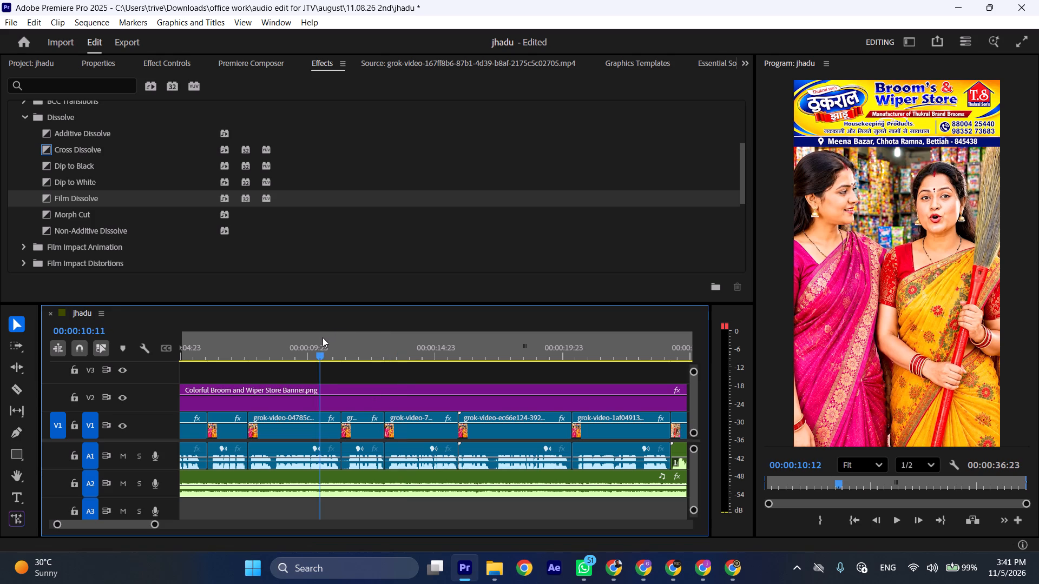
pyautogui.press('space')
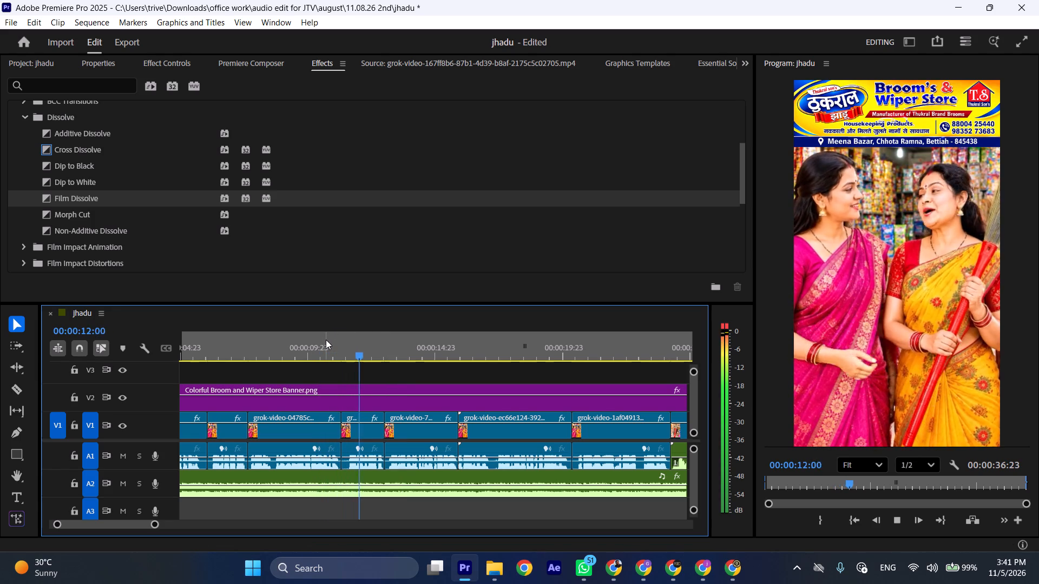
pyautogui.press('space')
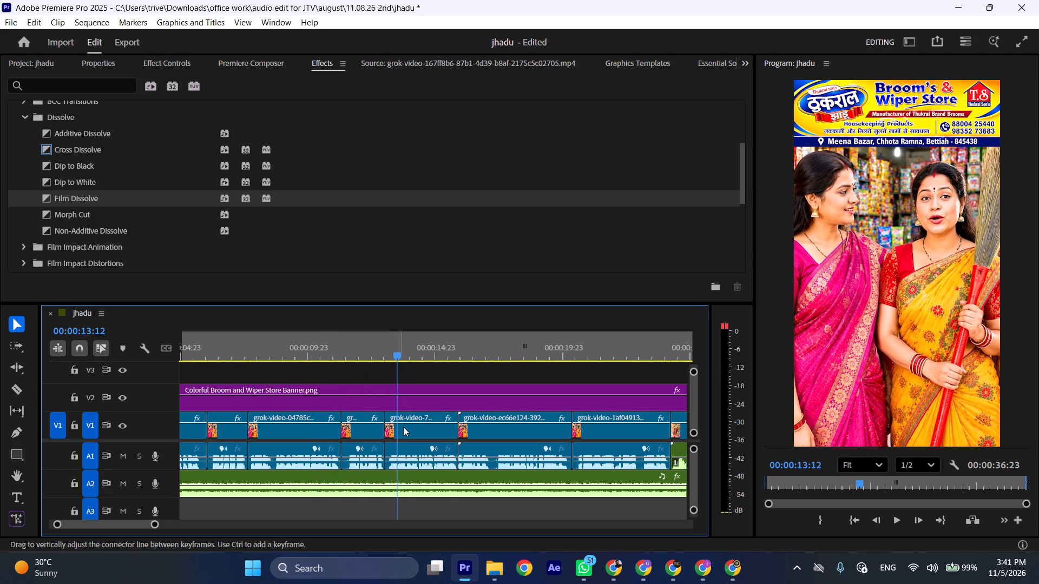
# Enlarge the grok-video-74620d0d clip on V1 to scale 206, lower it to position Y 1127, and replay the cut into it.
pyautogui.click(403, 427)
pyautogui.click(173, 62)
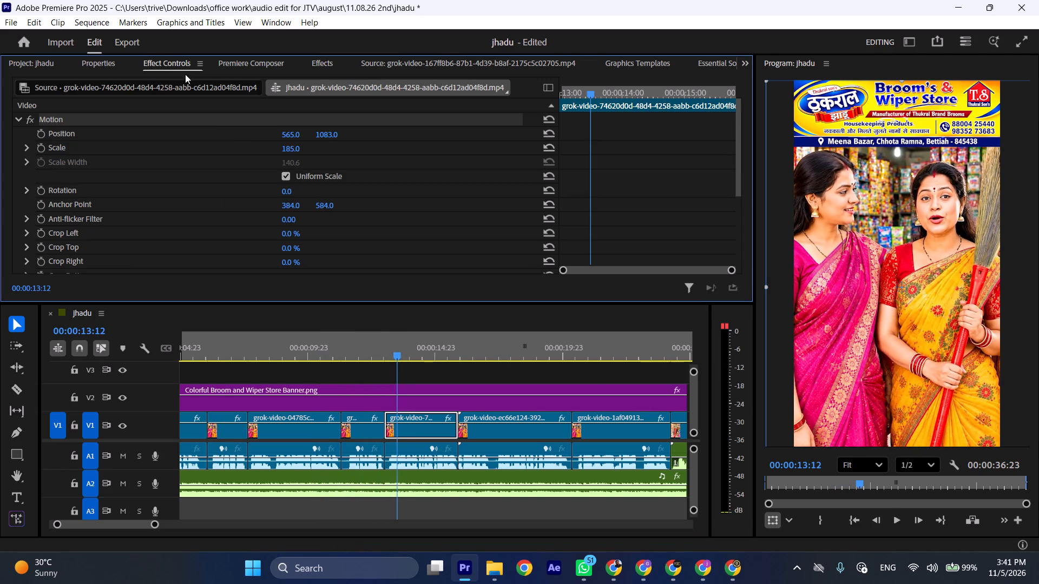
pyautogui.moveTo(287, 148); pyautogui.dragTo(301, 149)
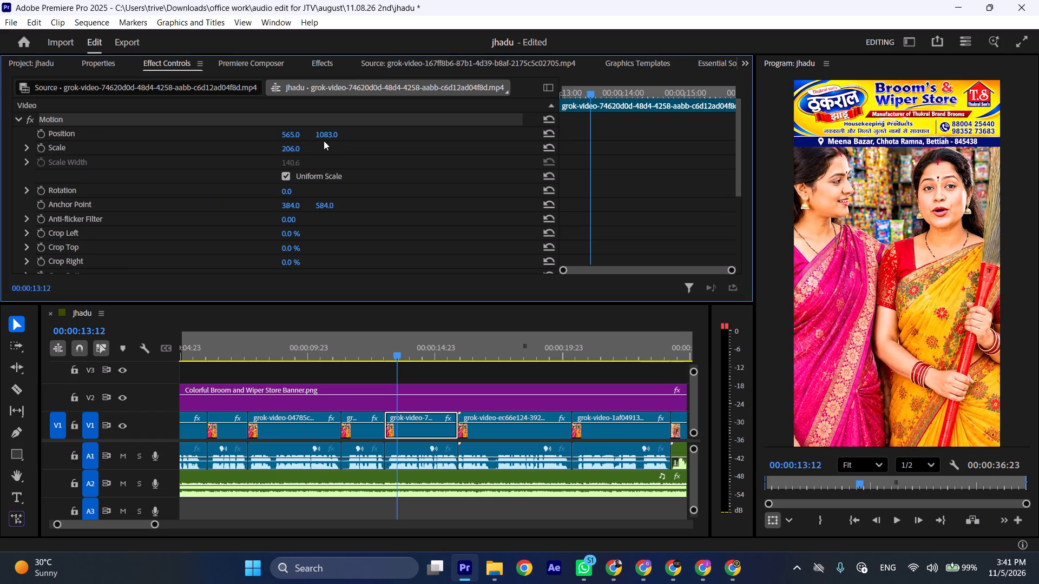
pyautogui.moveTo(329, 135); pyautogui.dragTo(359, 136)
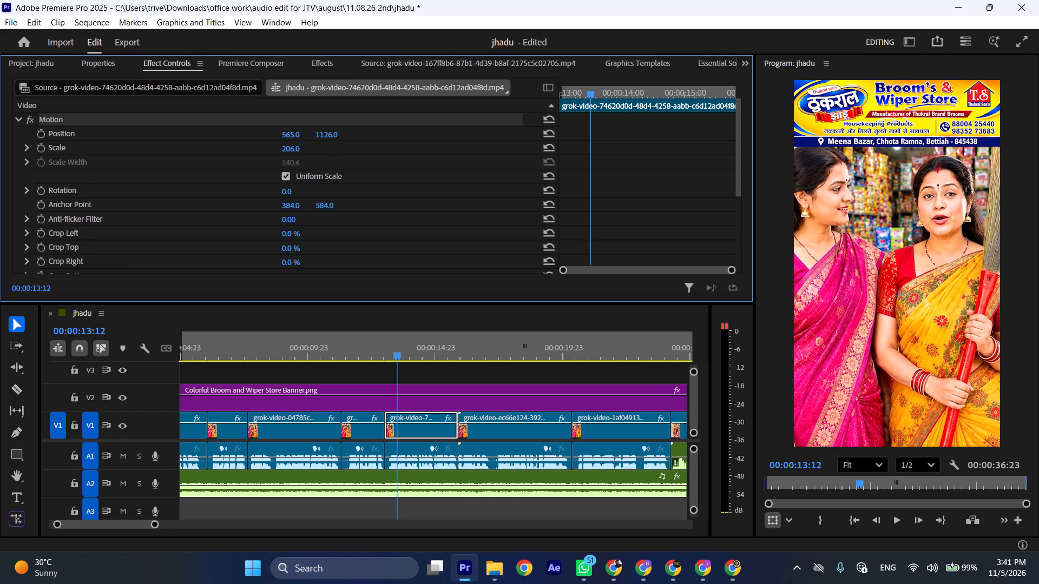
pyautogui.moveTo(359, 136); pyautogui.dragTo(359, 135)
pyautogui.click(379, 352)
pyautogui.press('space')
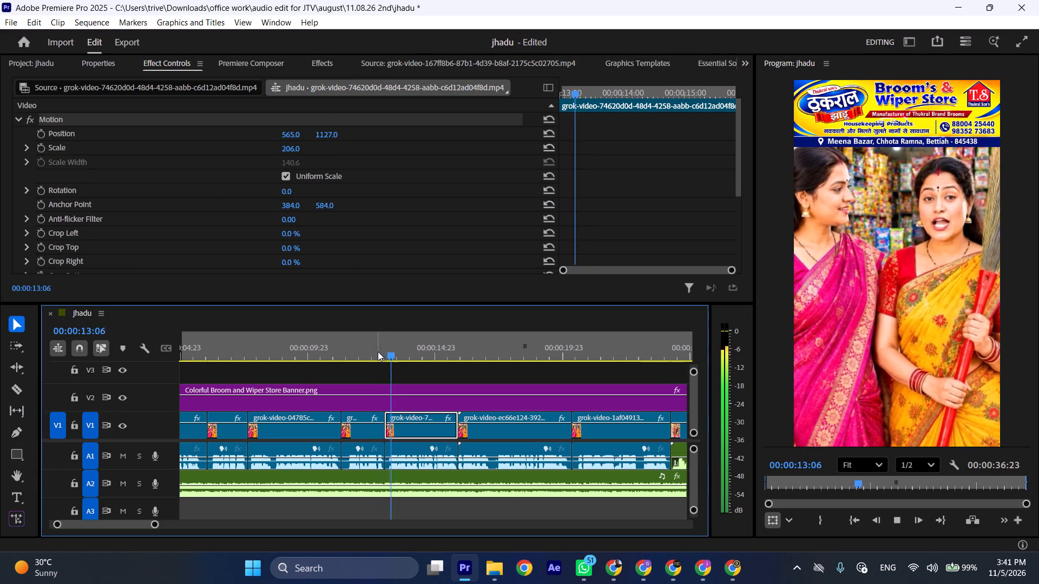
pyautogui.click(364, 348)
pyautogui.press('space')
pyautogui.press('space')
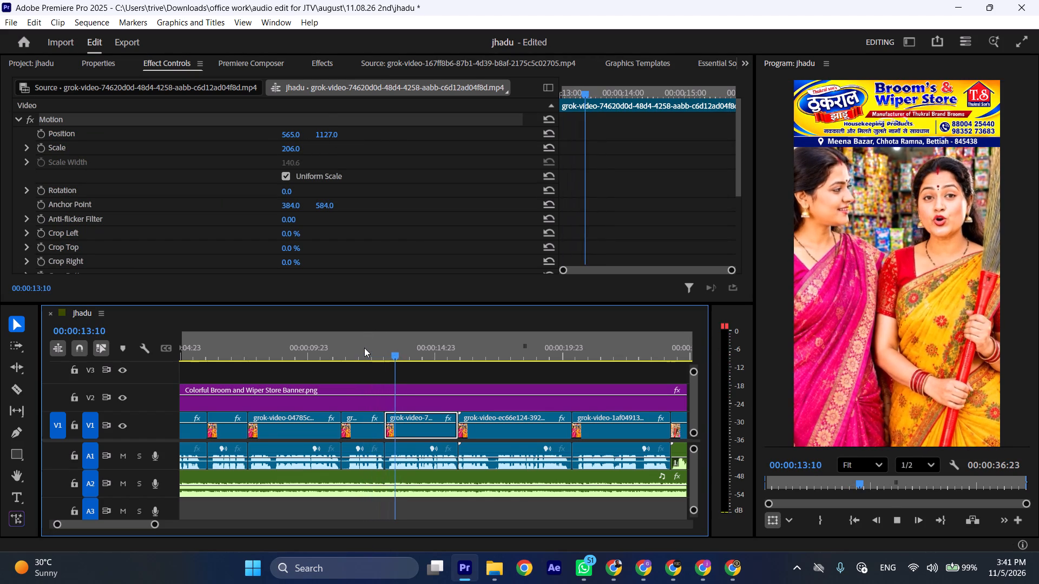
# Reframe the grok-video-74620d0d clip to scale 215 and position 499, 1147, and replay from the preceding clip.
pyautogui.moveTo(298, 148); pyautogui.dragTo(304, 148)
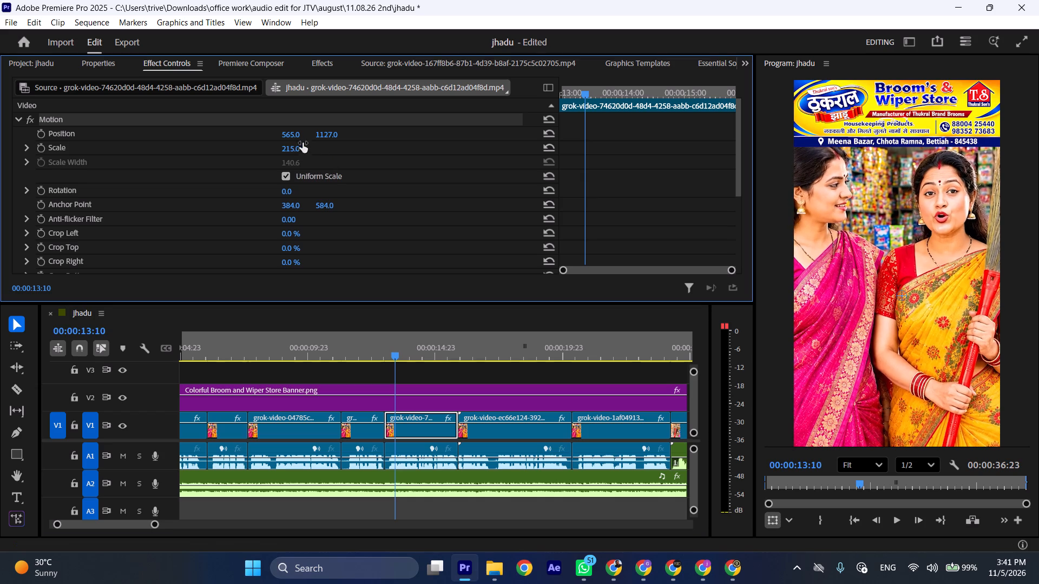
pyautogui.moveTo(297, 132); pyautogui.dragTo(253, 141)
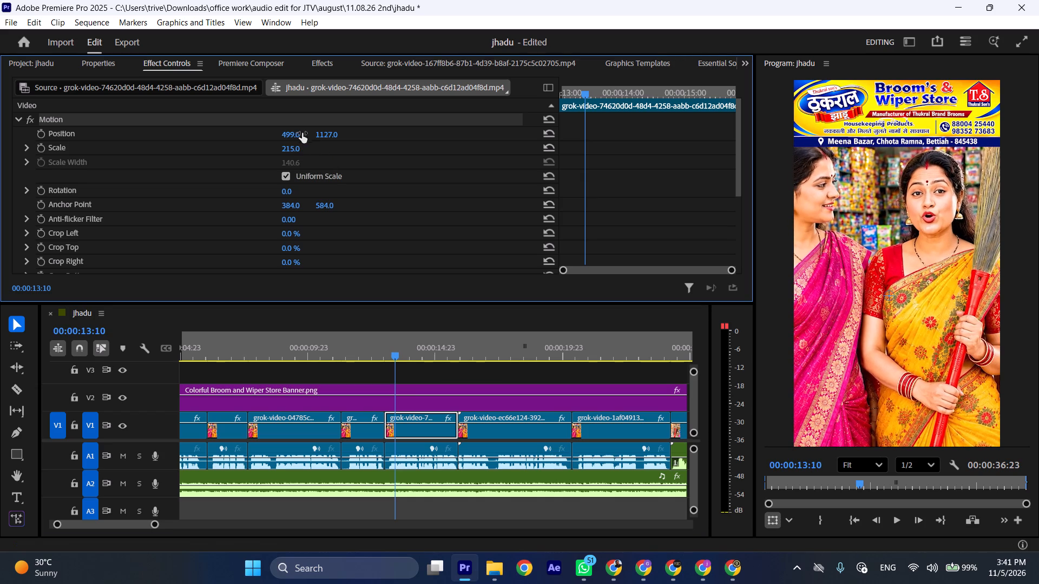
pyautogui.moveTo(333, 137); pyautogui.dragTo(350, 140)
pyautogui.click(370, 345)
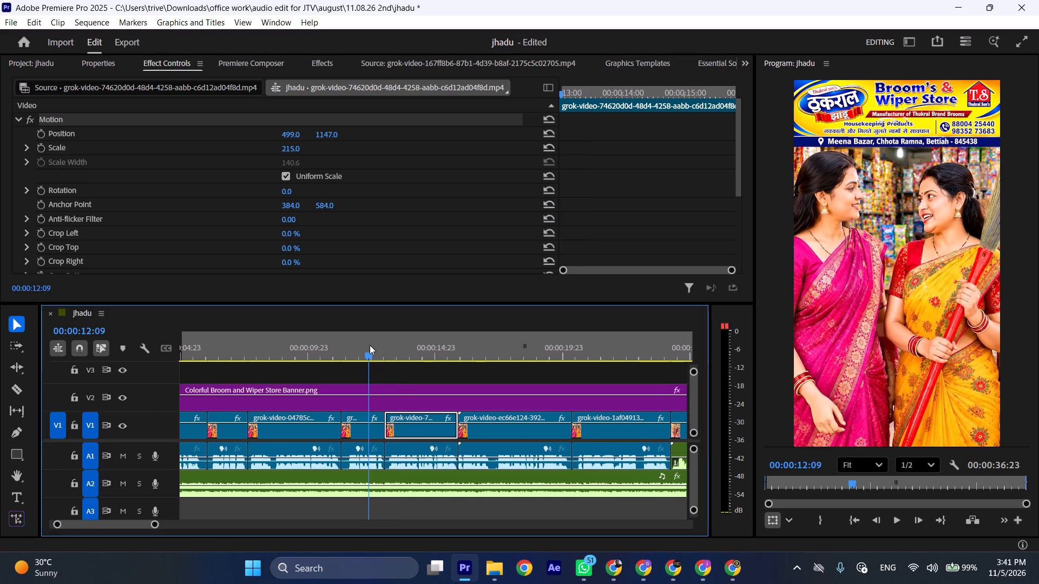
pyautogui.press('space')
pyautogui.click(352, 342)
pyautogui.press('space')
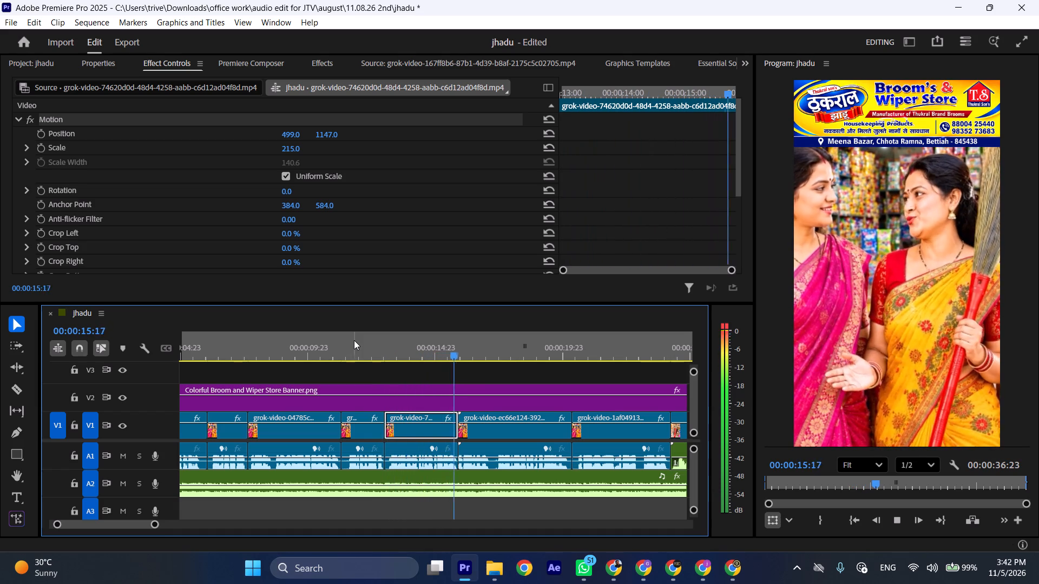
# Lower the Vibrant Cleaning Brands Product Tag image on V1 to position Y 1058 and play the ending.
pyautogui.hotkey('ctrl', 'shift', 'x')
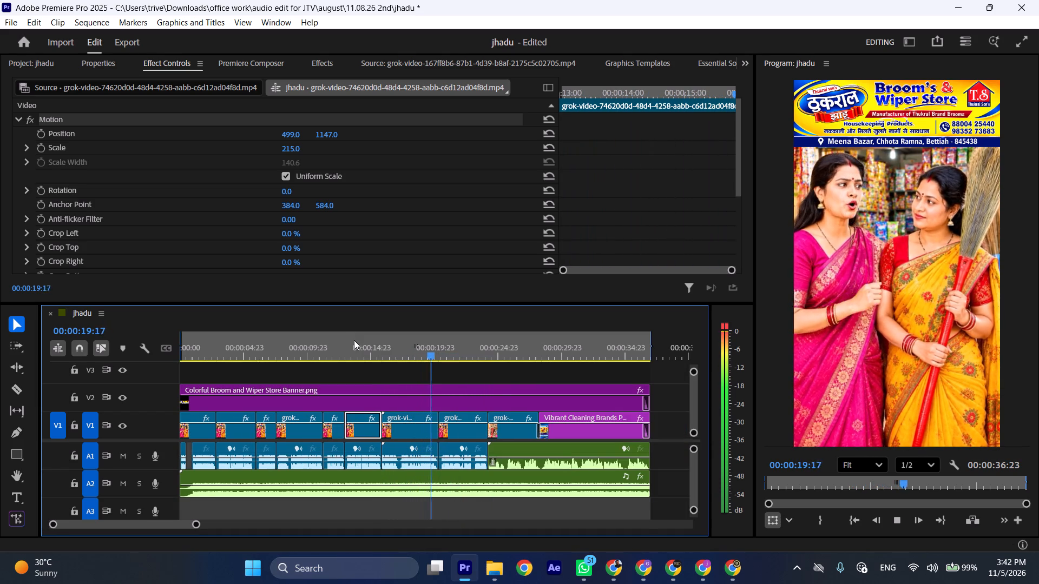
pyautogui.hotkey('ctrl', 'shift', 'x')
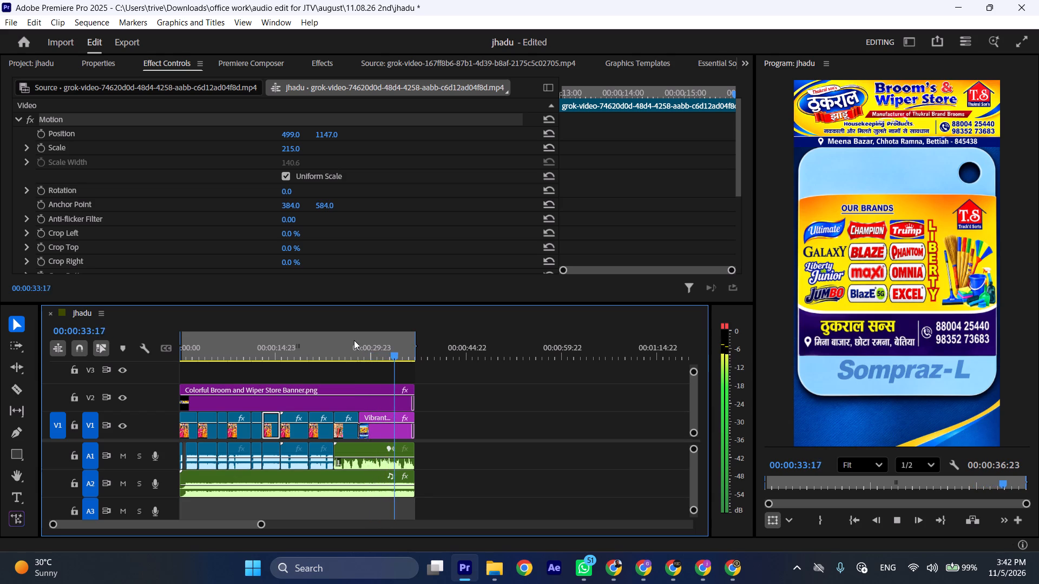
pyautogui.press('space')
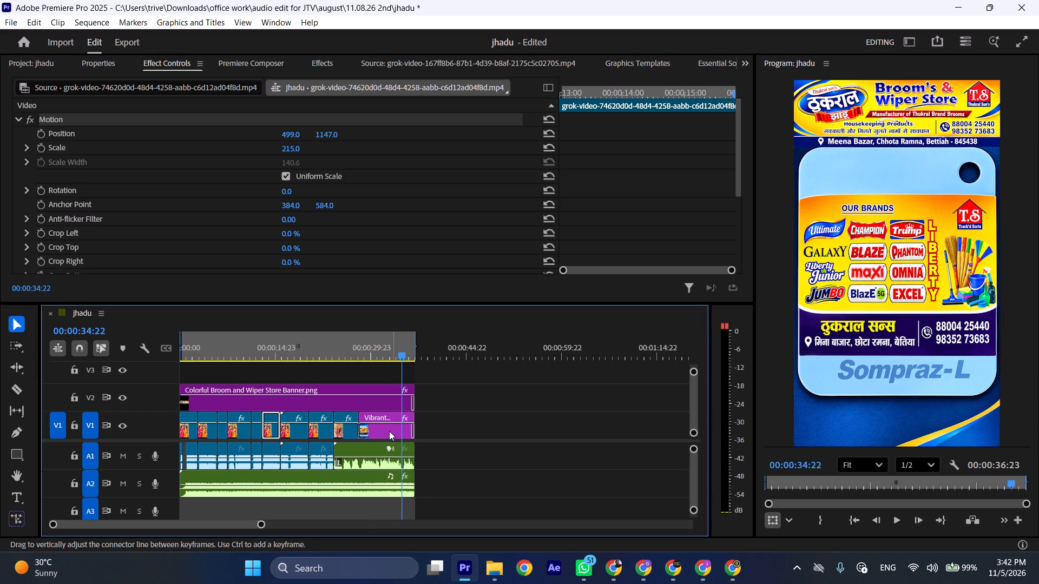
pyautogui.click(389, 431)
pyautogui.moveTo(322, 135); pyautogui.dragTo(348, 142)
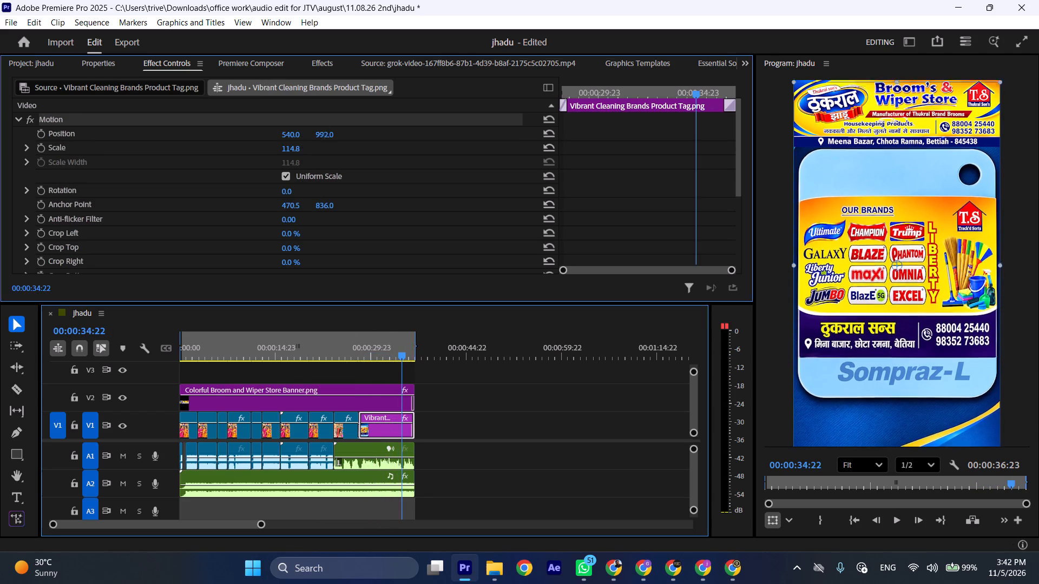
pyautogui.moveTo(348, 142); pyautogui.dragTo(392, 151)
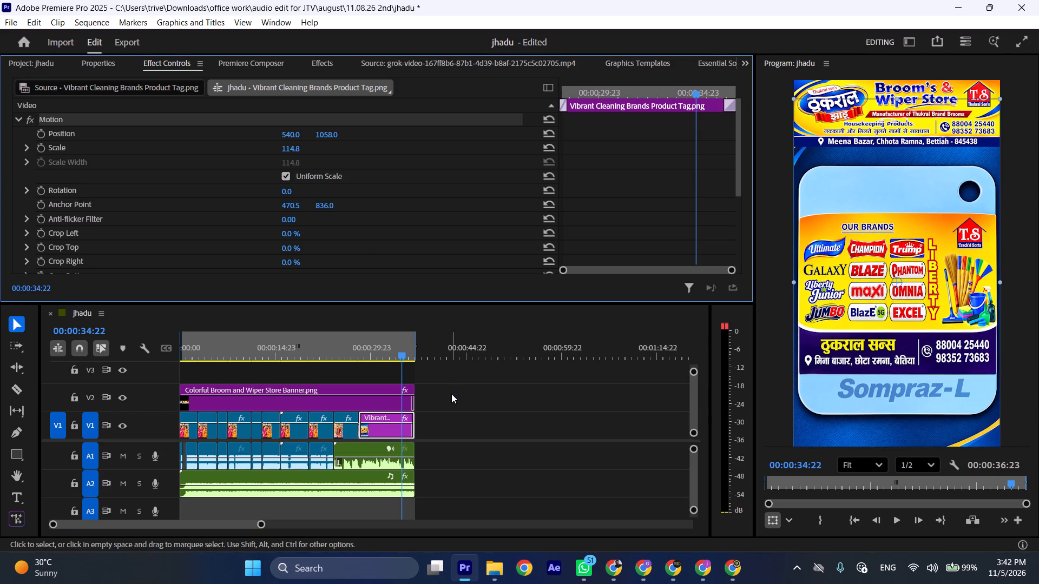
pyautogui.click(451, 394)
pyautogui.press('space')
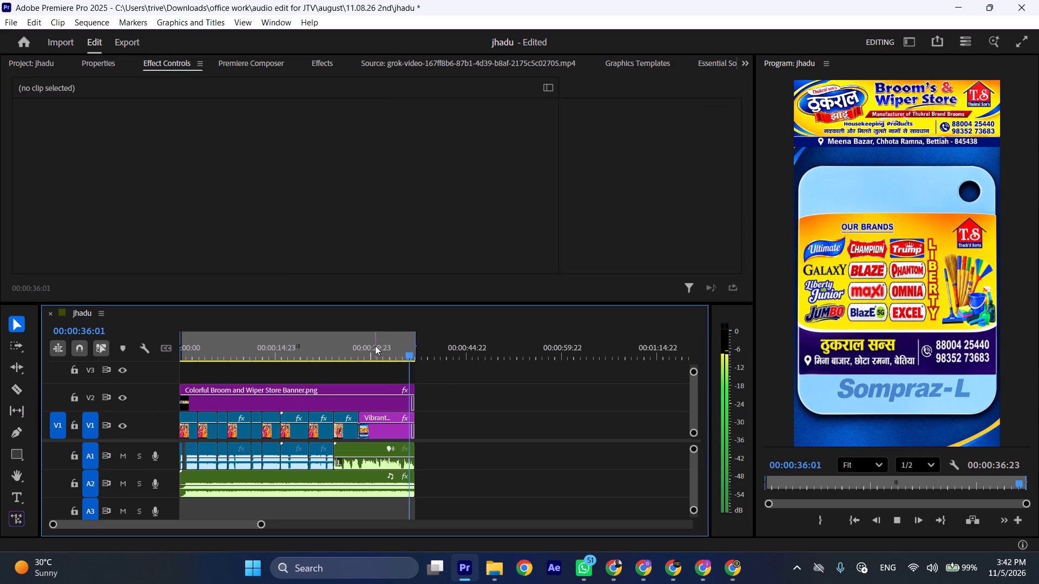
# Keyframe the Vibrant Cleaning Brands Product Tag image's scale from 114.8 at 00:00:28:00 to 123.8 at 00:00:36:22, and play the zoom.
pyautogui.press('space')
pyautogui.click(376, 347)
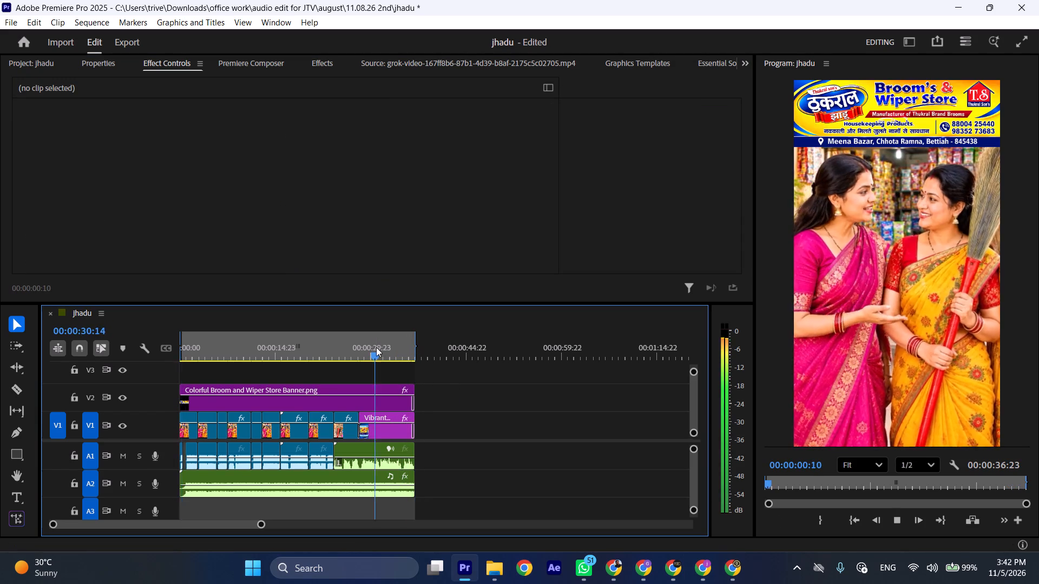
pyautogui.press('space')
pyautogui.click(376, 347)
pyautogui.click(385, 430)
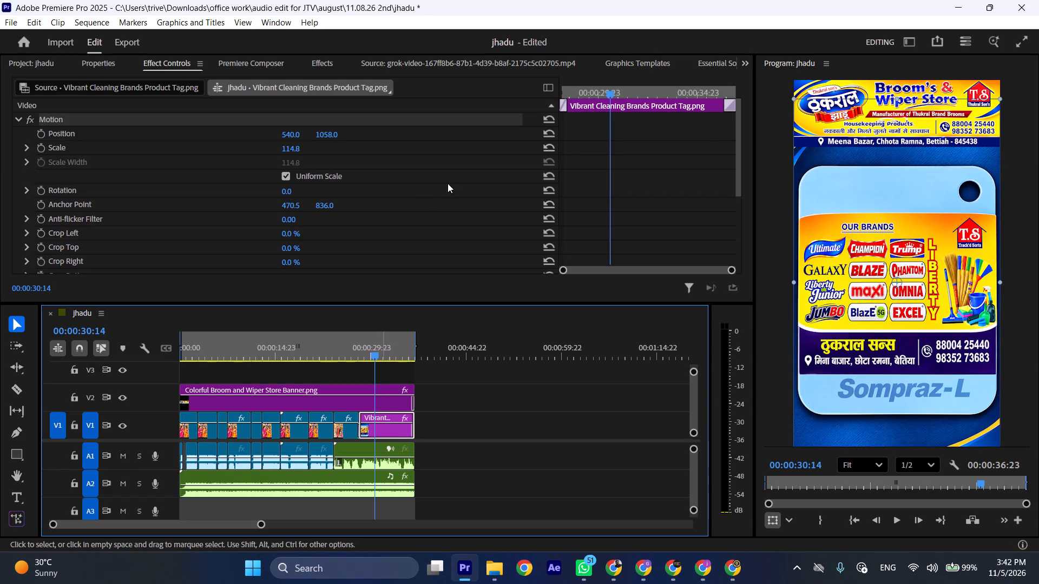
pyautogui.moveTo(574, 96); pyautogui.dragTo(549, 95)
pyautogui.click(43, 150)
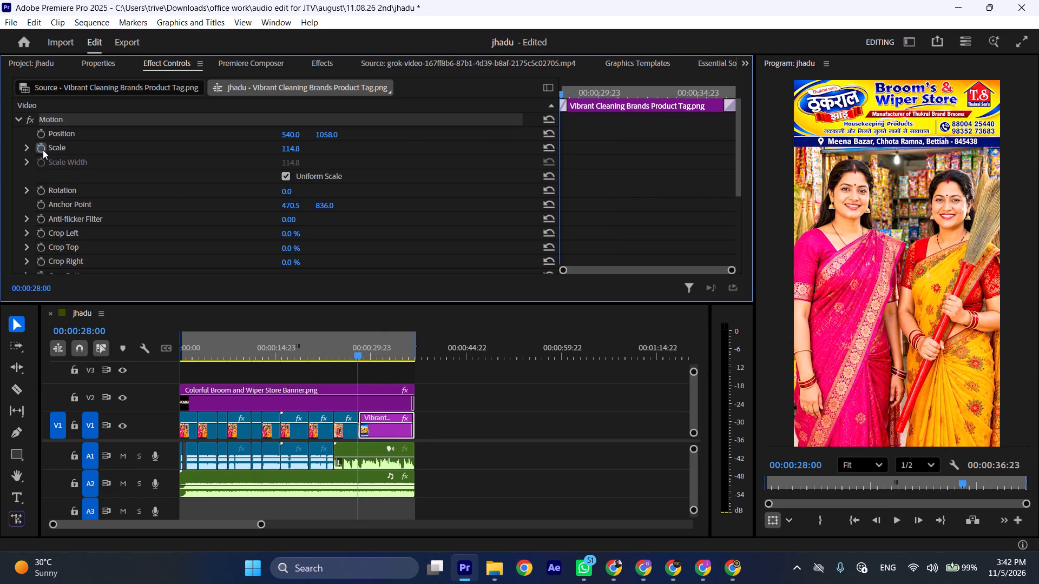
pyautogui.moveTo(702, 87); pyautogui.dragTo(752, 95)
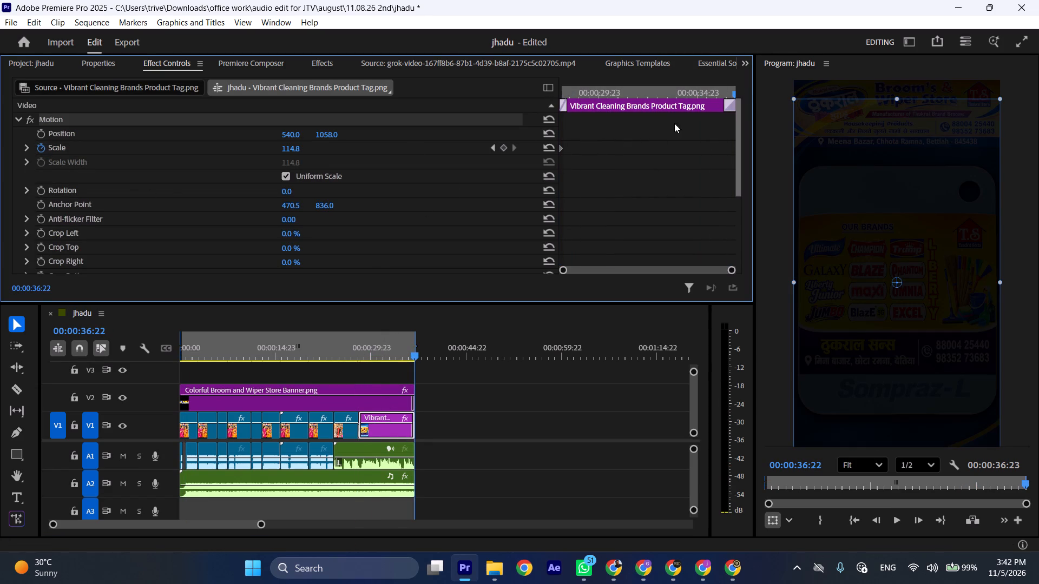
pyautogui.click(291, 152)
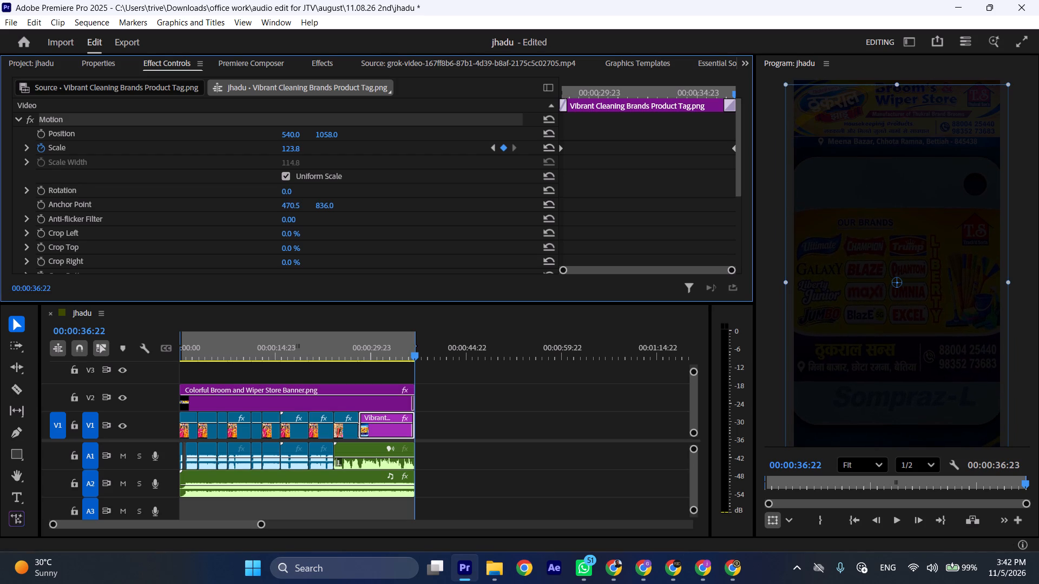
pyautogui.click(370, 354)
pyautogui.press('space')
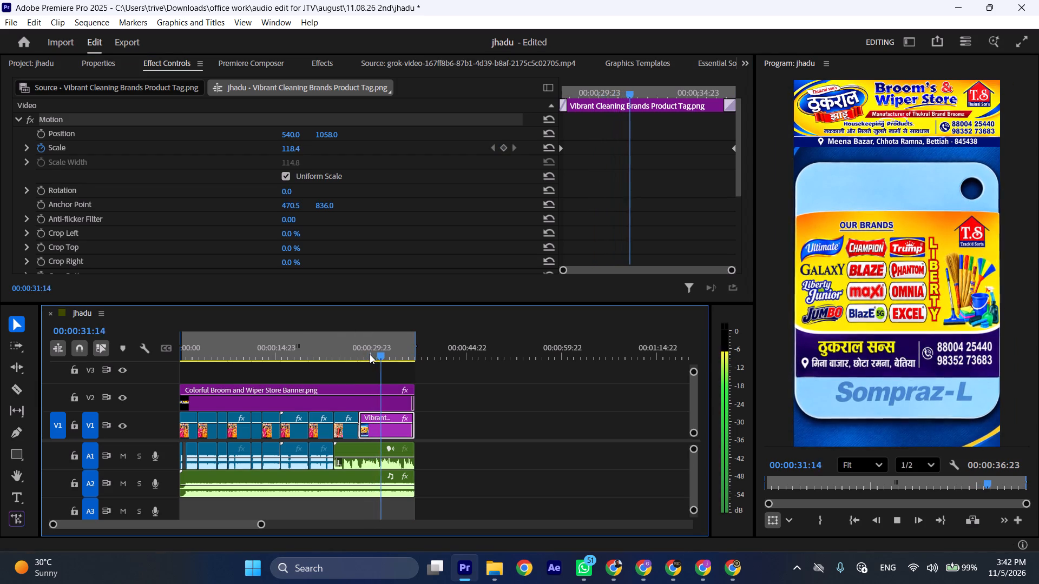
pyautogui.press('space')
pyautogui.press('space')
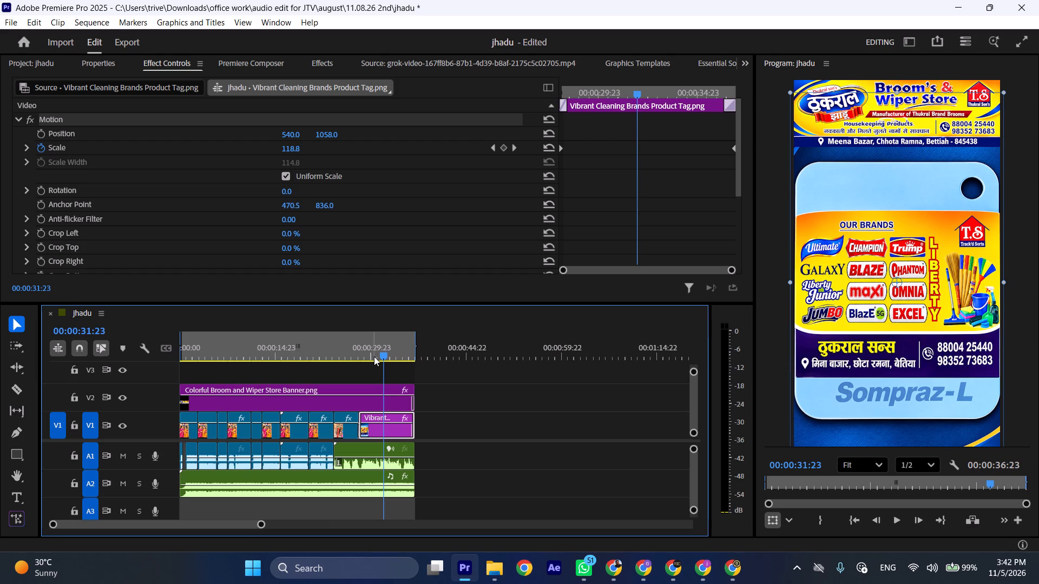
pyautogui.press('space')
# Mark the range of all timeline clips and export it as jhadu.mp4 in the thakural jhadu folder, replacing the existing file.
pyautogui.hotkey('ctrl', 'a')
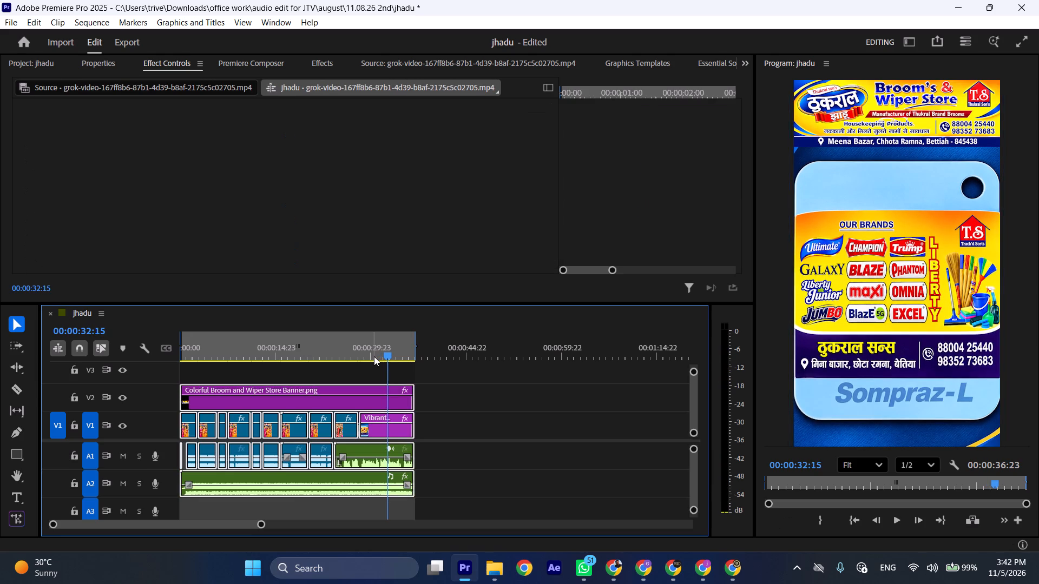
pyautogui.press('/')
pyautogui.hotkey('ctrl', 'm')
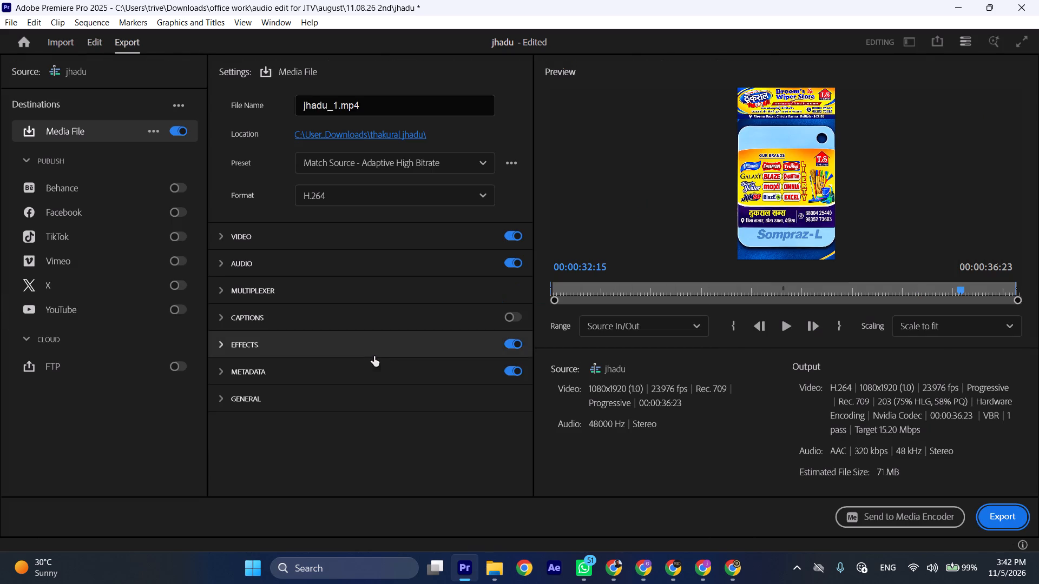
pyautogui.click(358, 130)
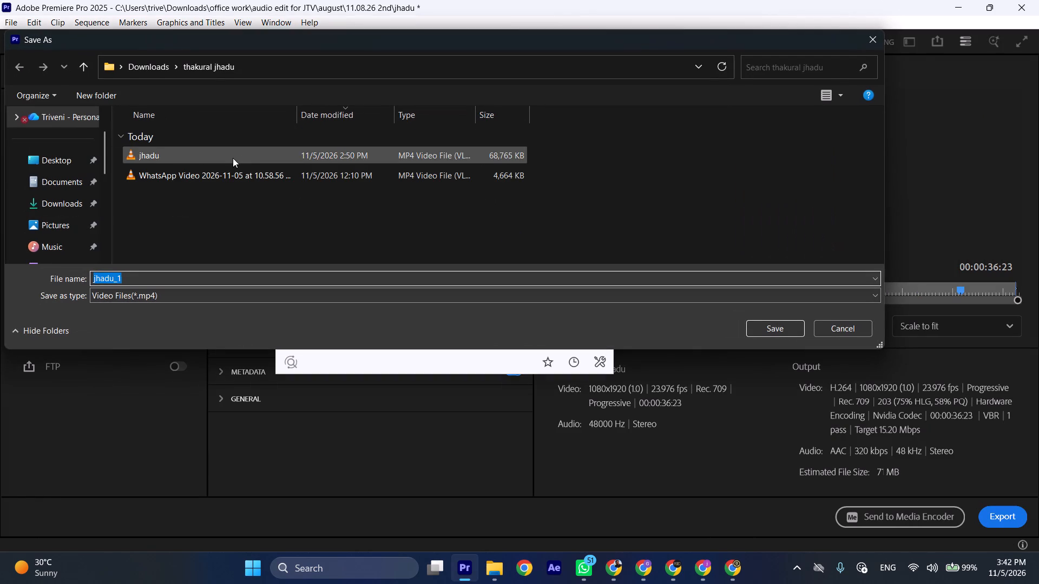
pyautogui.click(233, 158)
pyautogui.click(774, 328)
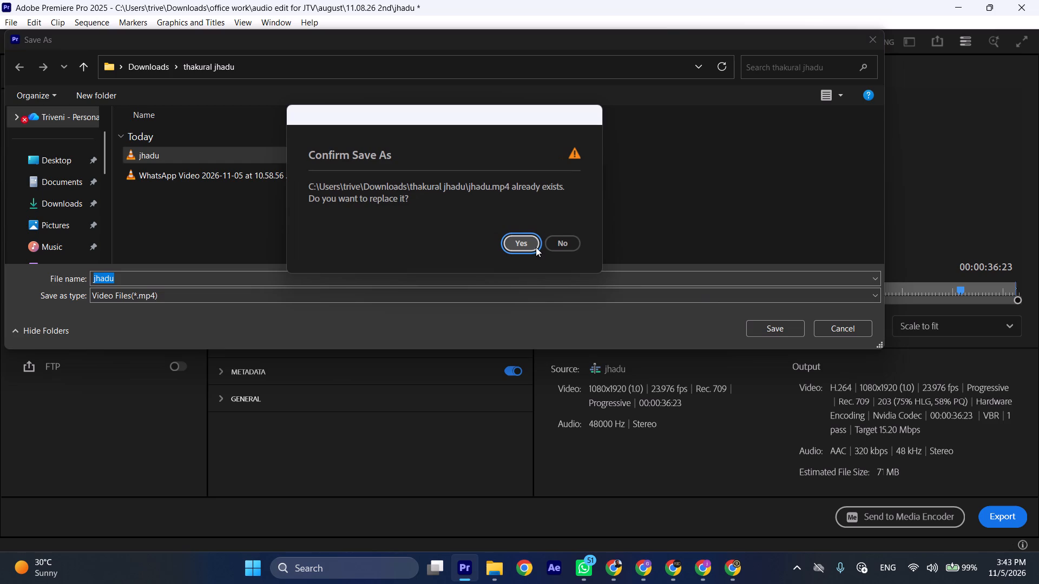
pyautogui.click(535, 247)
pyautogui.click(1007, 516)
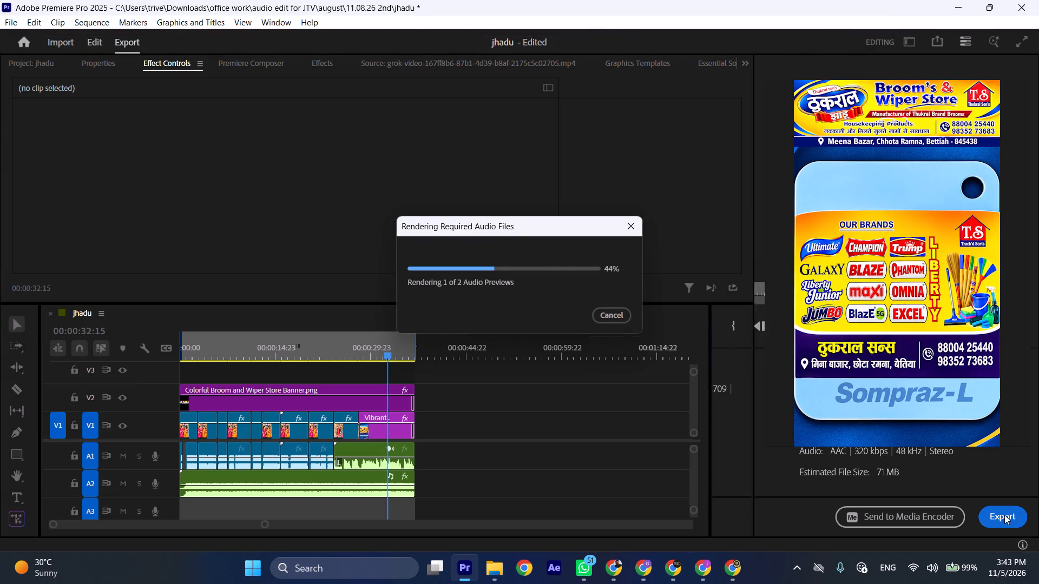
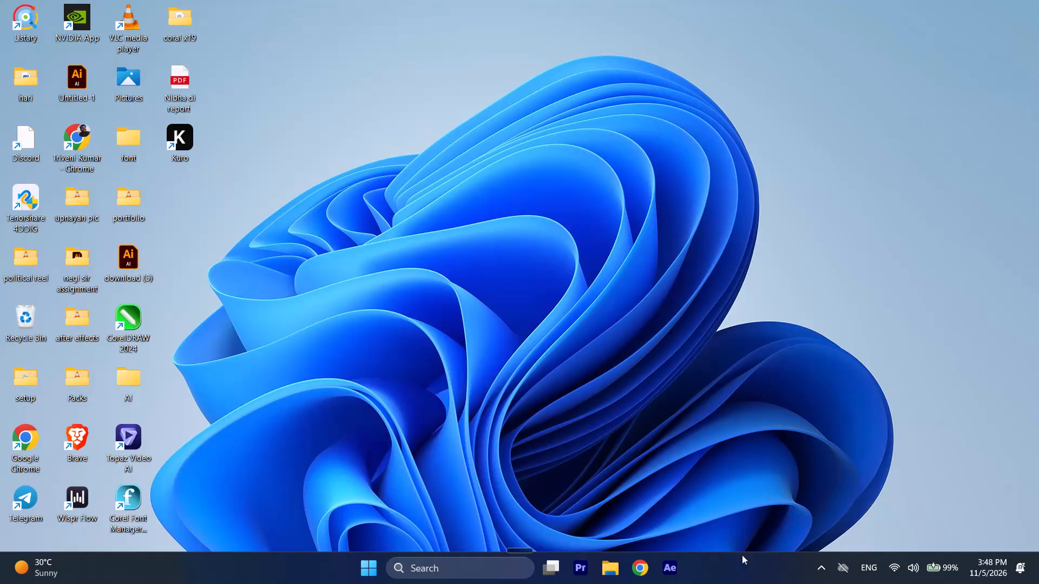
# Shut down the computer.
pyautogui.click(351, 570)
pyautogui.click(365, 570)
pyautogui.click(680, 516)
pyautogui.click(672, 467)
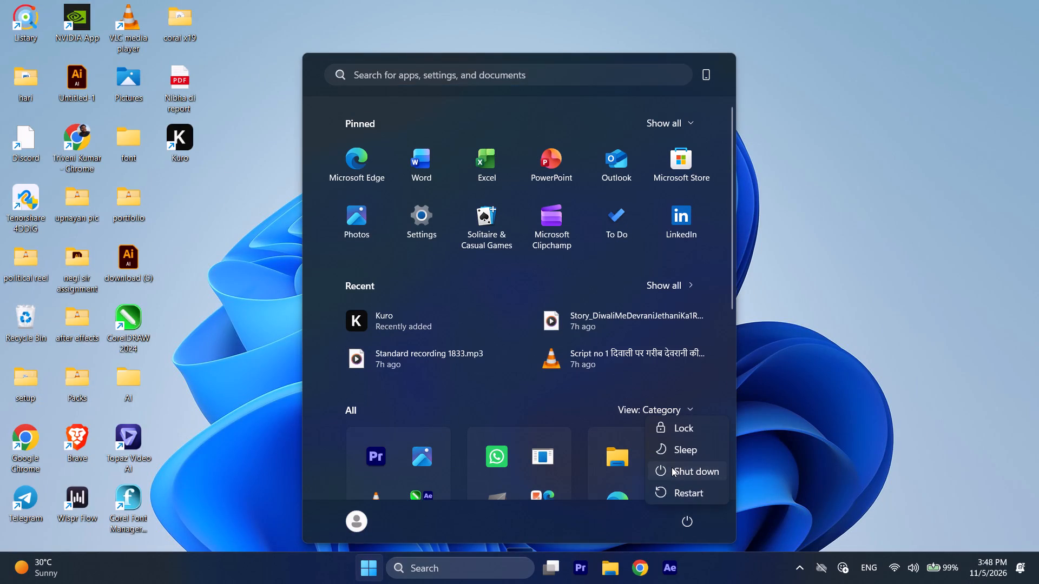